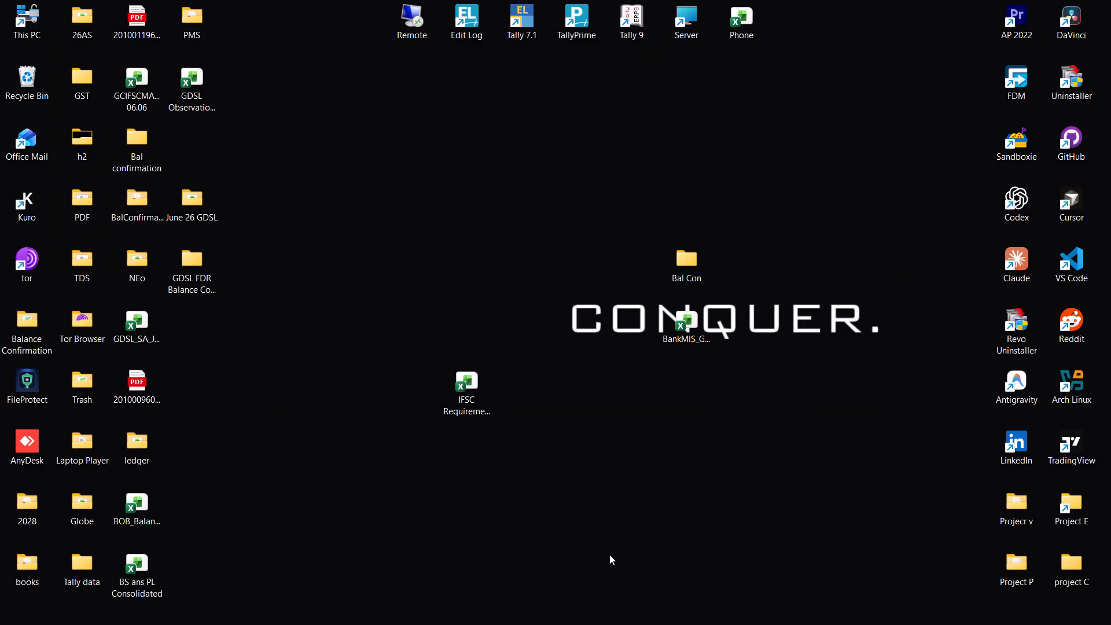
Look over the quarterly figures in the Employee benefit expenses note on the Notes PL sheet.
{"action": "key", "text": "Down"}
{"action": "key", "text": "Down"}
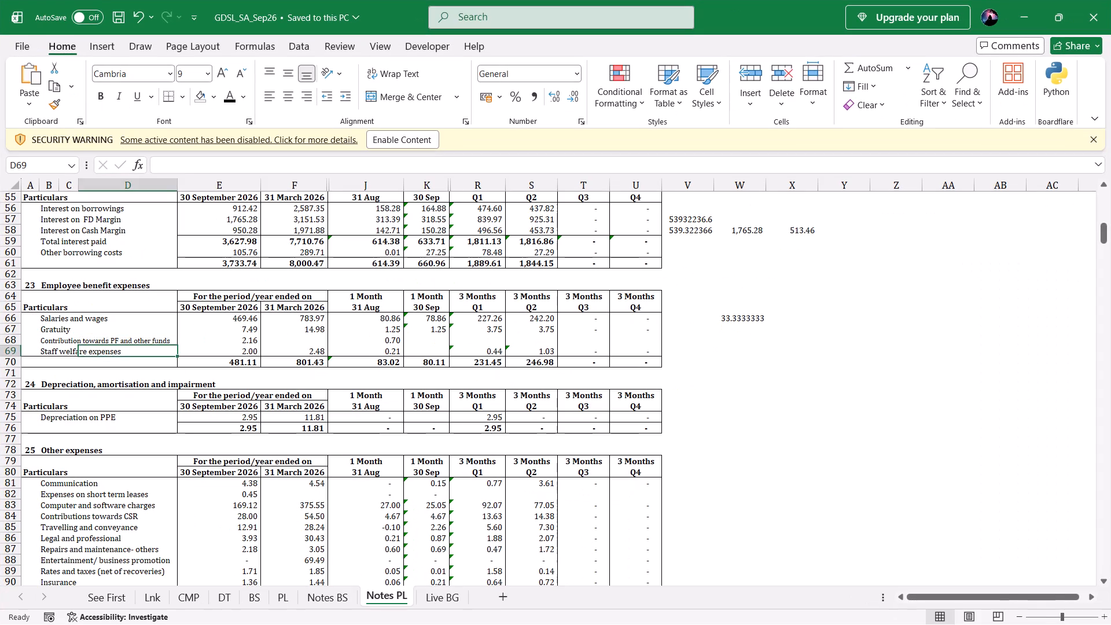
{"action": "key", "text": "Down"}
{"action": "key", "text": "Right"}
{"action": "key", "text": "Right"}
{"action": "key", "text": "Right"}
{"action": "key", "text": "Right"}
{"action": "key", "text": "Right"}
{"action": "key", "text": "Right"}
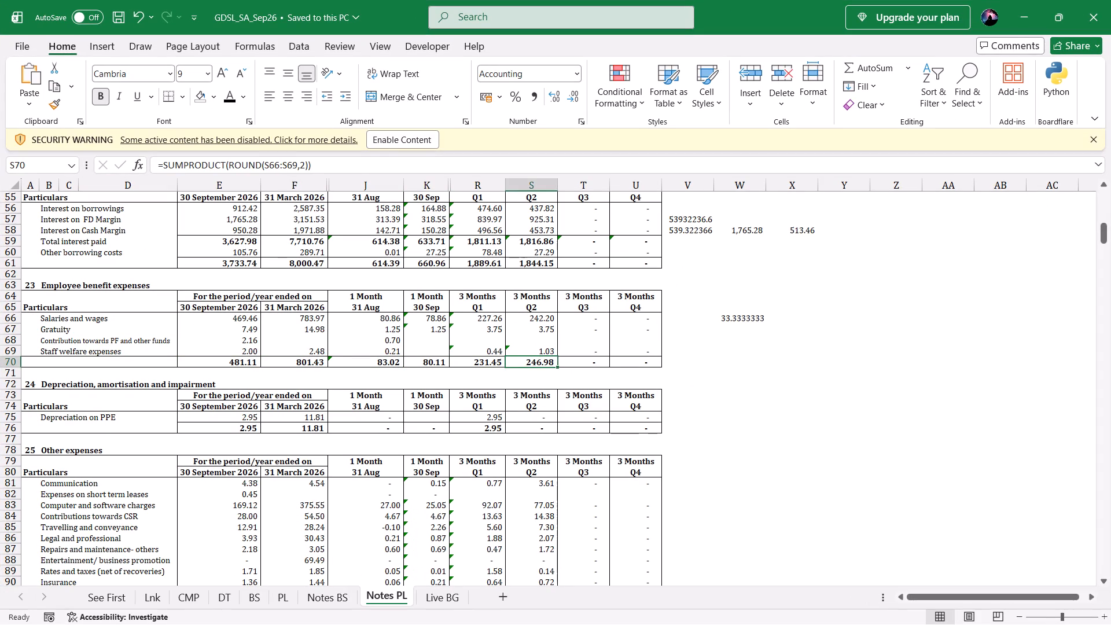
{"action": "type", "text": "jis"}
{"action": "key", "text": "Escape"}
{"action": "key", "text": "Escape"}
{"action": "key", "text": "Down"}
{"action": "key", "text": "Escape"}
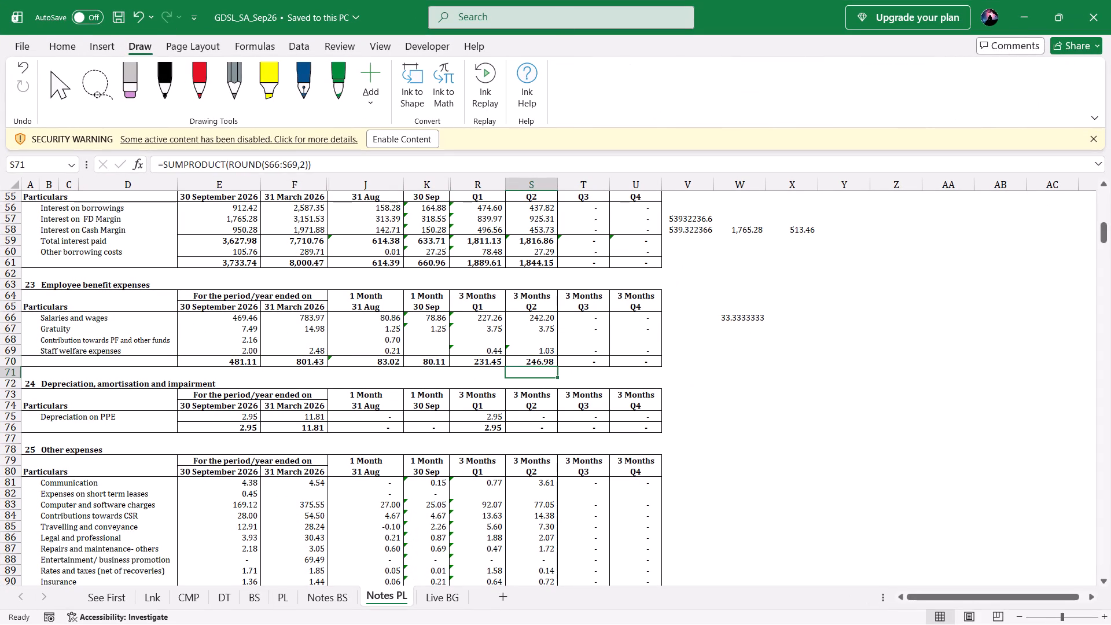
{"action": "key", "text": "Left"}
{"action": "key", "text": "ctrl+shift+Up"}
{"action": "key", "text": "ctrl+shift+Up"}
{"action": "key", "text": "ctrl+shift+Up"}
{"action": "key", "text": "Escape"}
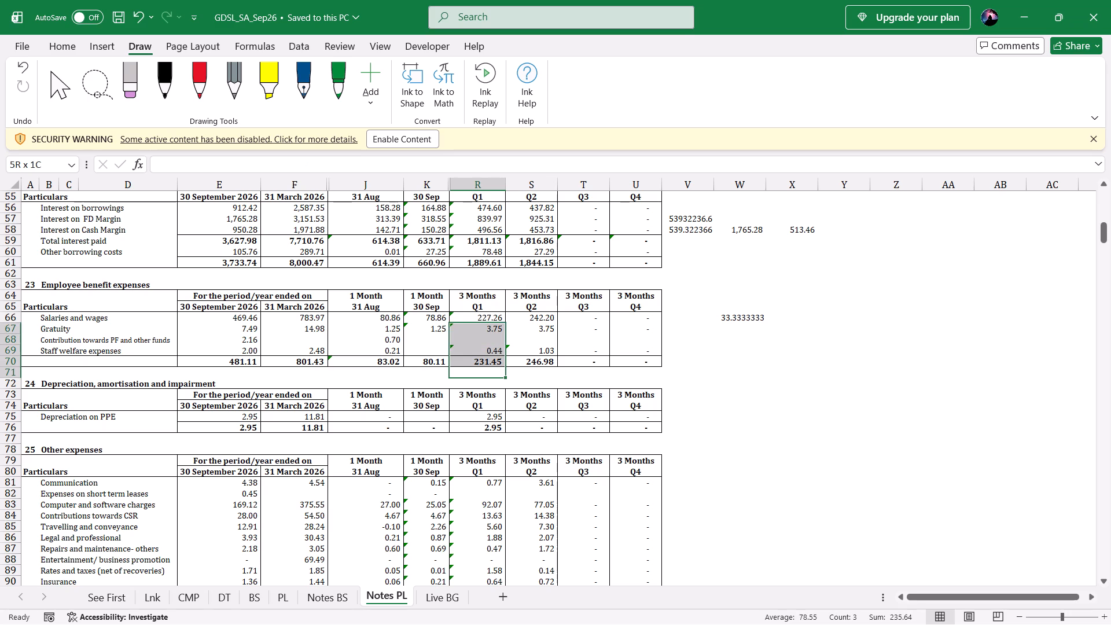
{"action": "key", "text": "Escape"}
{"action": "key", "text": "Escape"}
{"action": "key", "text": "Up"}
{"action": "key", "text": "Up"}
{"action": "key", "text": "ctrl+shift+Up"}
{"action": "key", "text": "ctrl+shift+Up"}
{"action": "key", "text": "ctrl+shift+Up"}
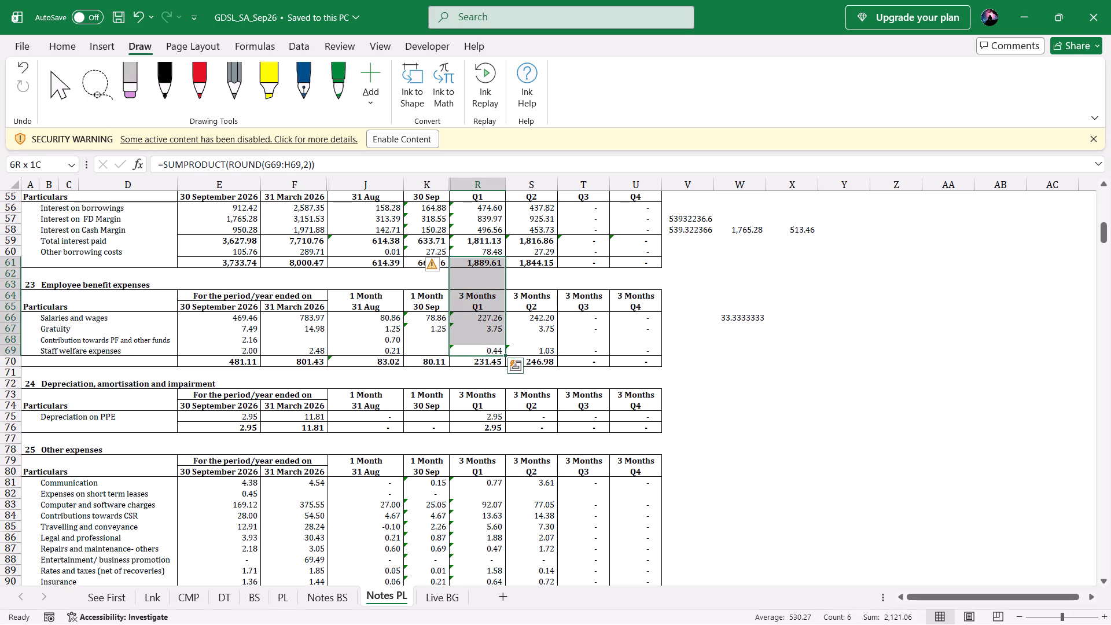
{"action": "key", "text": "Down"}
Review the bank guarantee list on the Live BG sheet through to its final entry.
{"action": "key", "text": "ctrl+Page_Up"}
{"action": "key", "text": "ctrl+Home"}
{"action": "key", "text": "ctrl+Home"}
{"action": "key", "text": "ctrl+Page_Down"}
{"action": "key", "text": "ctrl+Page_Down"}
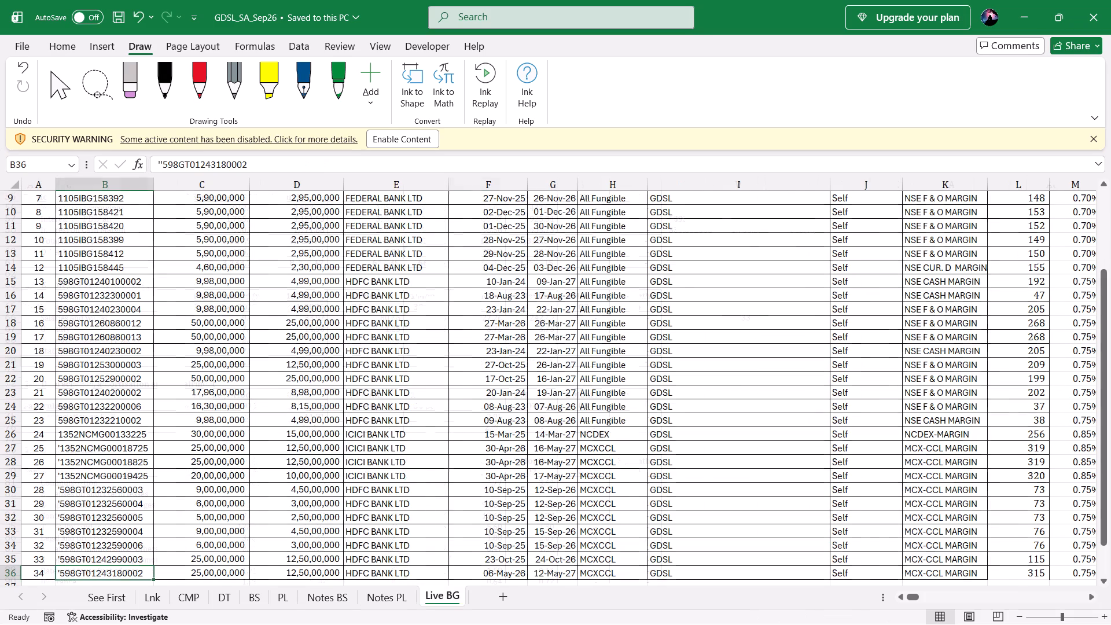
{"action": "key", "text": "ctrl+Page_Down"}
{"action": "key", "text": "ctrl+Page_Down"}
{"action": "key", "text": "ctrl+Page_Up"}
{"action": "key", "text": "ctrl+Page_Up"}
{"action": "key", "text": "ctrl+Page_Down"}
{"action": "key", "text": "ctrl+Page_Down"}
{"action": "key", "text": "Down"}
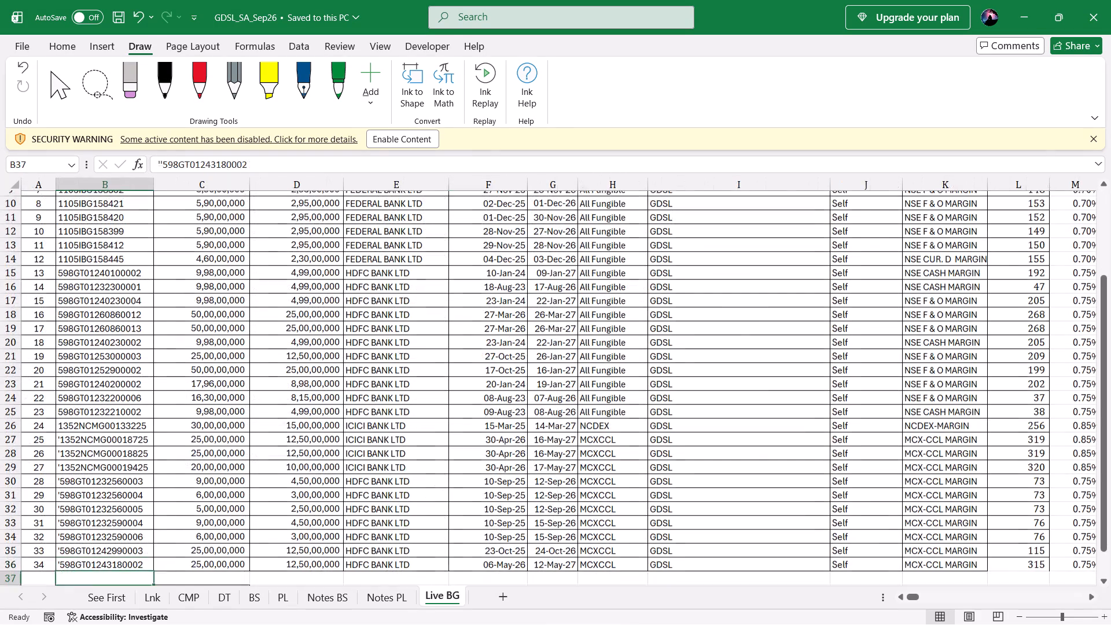
{"action": "key", "text": "Up"}
{"action": "key", "text": "ctrl+Up"}
{"action": "key", "text": "ctrl+Up"}
{"action": "key", "text": "ctrl+Up"}
{"action": "key", "text": "ctrl+Down"}
{"action": "key", "text": "ctrl+Down"}
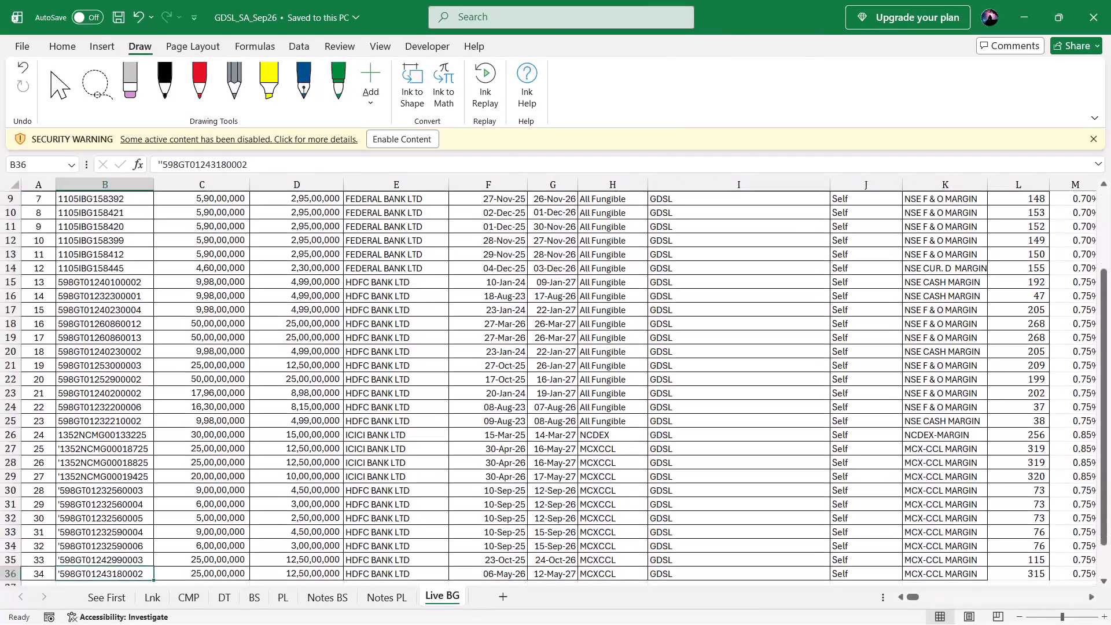
Copy the Live BG sheet into a new workbook, keeping the original in place.
{"action": "type", "text": "ho"}
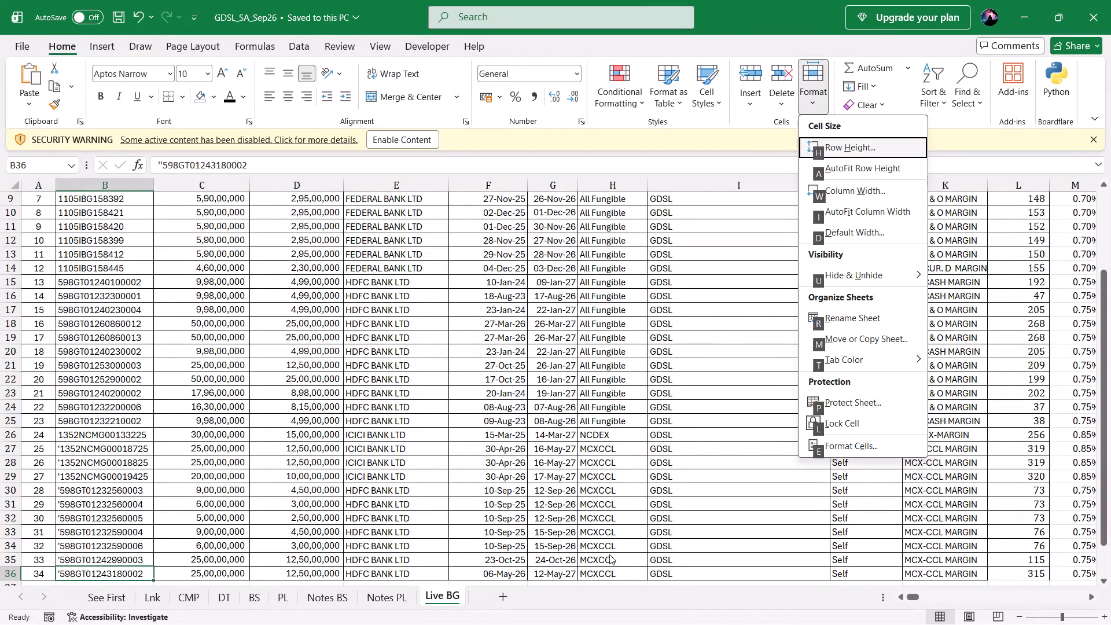
{"action": "key", "text": "m"}
{"action": "left_click", "coordinate": [303, 325]}
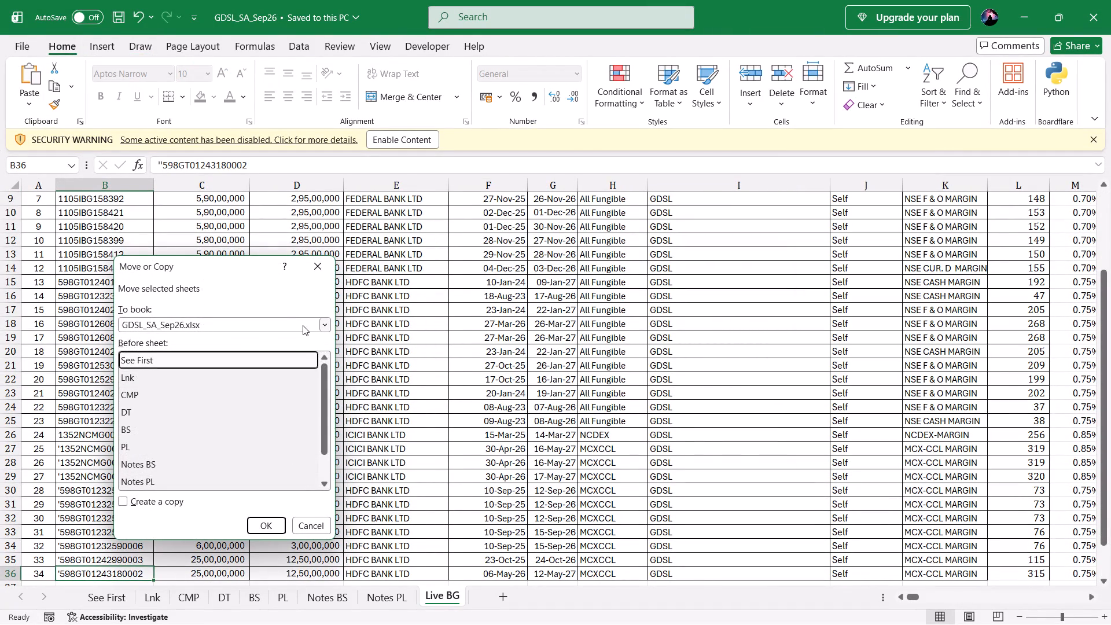
{"action": "left_click", "coordinate": [174, 335]}
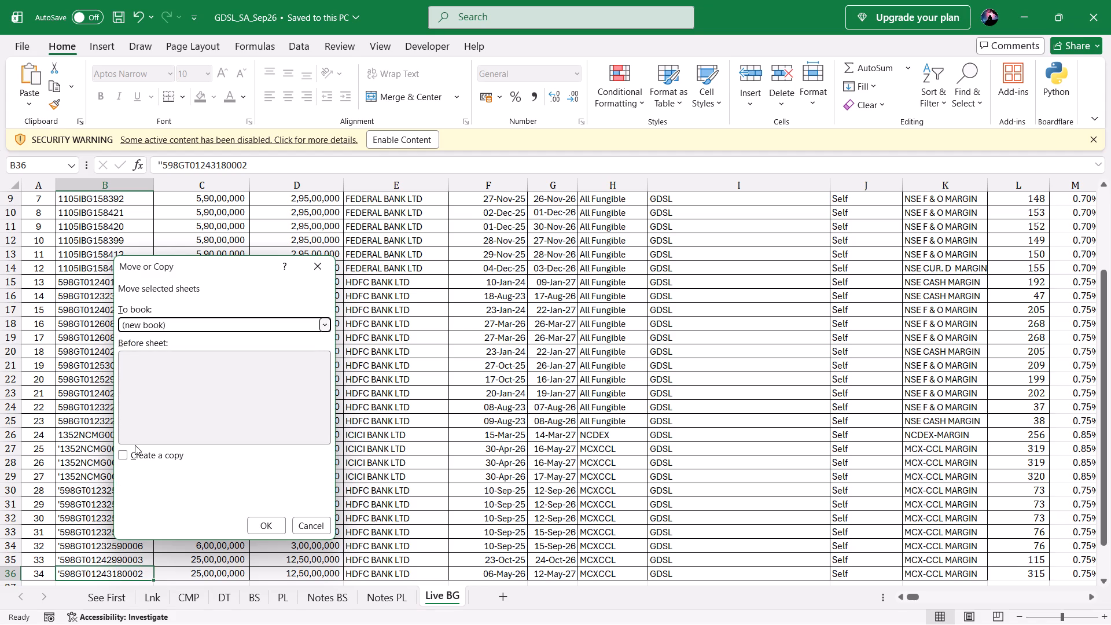
{"action": "left_click_drag", "start_coordinate": [135, 445], "coordinate": [128, 455]}
{"action": "left_click", "coordinate": [128, 455]}
{"action": "key", "text": "Return"}
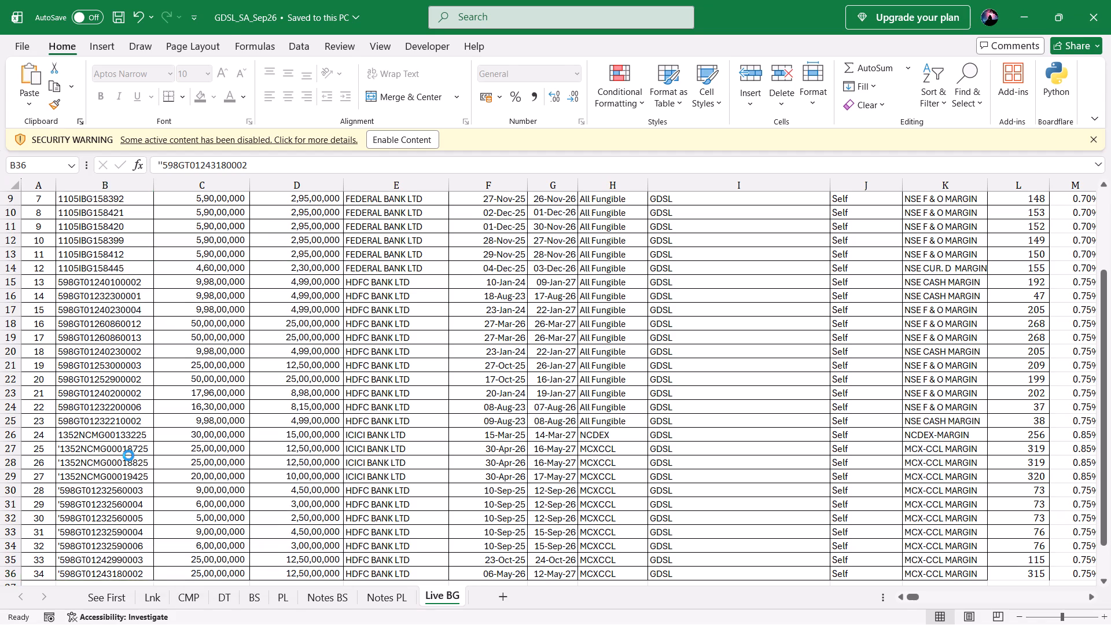
Delete the whole Total row beneath the guarantee list in the new workbook.
{"action": "key", "text": "Down"}
{"action": "key", "text": "Down"}
{"action": "key", "text": "Down"}
{"action": "key", "text": "Down"}
{"action": "key", "text": "Down"}
{"action": "key", "text": "Down"}
{"action": "key", "text": "Down"}
{"action": "key", "text": "Down"}
{"action": "key", "text": "Down"}
{"action": "key", "text": "Down"}
{"action": "key", "text": "Down"}
{"action": "key", "text": "Down"}
{"action": "key", "text": "Down"}
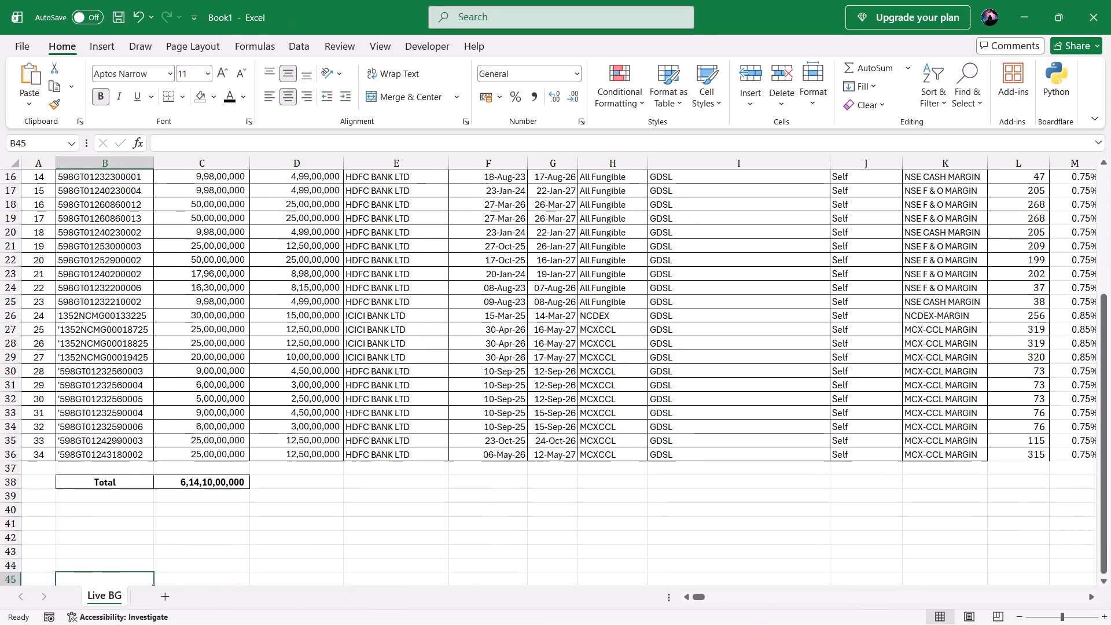
{"action": "key", "text": "Up"}
{"action": "key", "text": "Up"}
{"action": "key", "text": "Up"}
{"action": "key", "text": "Up"}
{"action": "key", "text": "Up"}
{"action": "key", "text": "Up"}
{"action": "key", "text": "Up"}
{"action": "key", "text": "Up"}
{"action": "key", "text": "Up"}
{"action": "key", "text": "Up"}
{"action": "key", "text": "Up"}
{"action": "key", "text": "shift+space"}
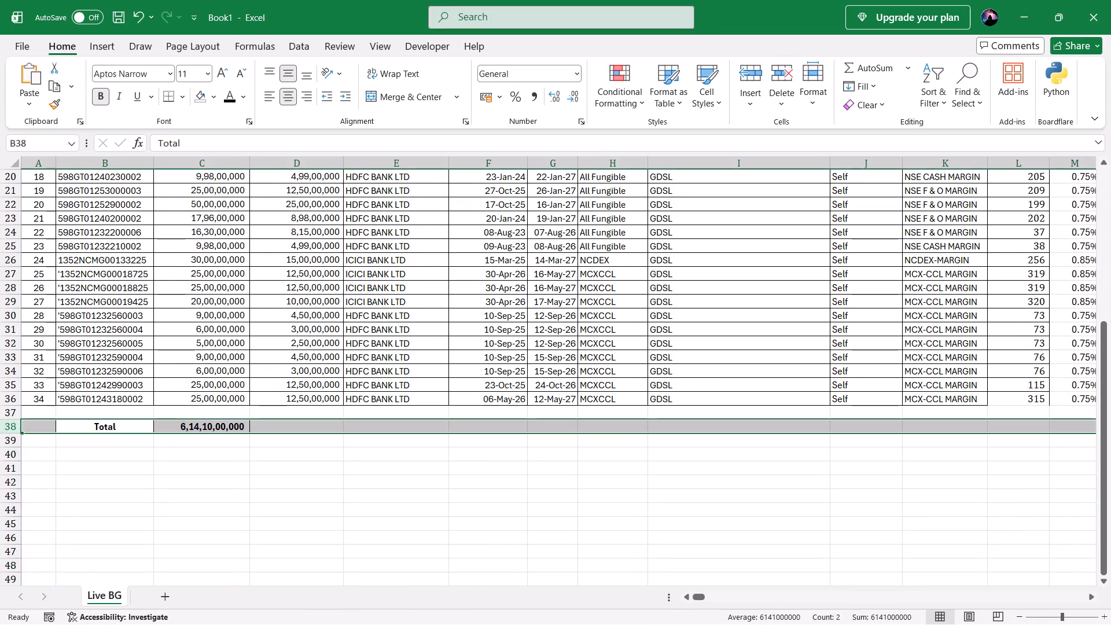
{"action": "key", "text": "ctrl+minus"}
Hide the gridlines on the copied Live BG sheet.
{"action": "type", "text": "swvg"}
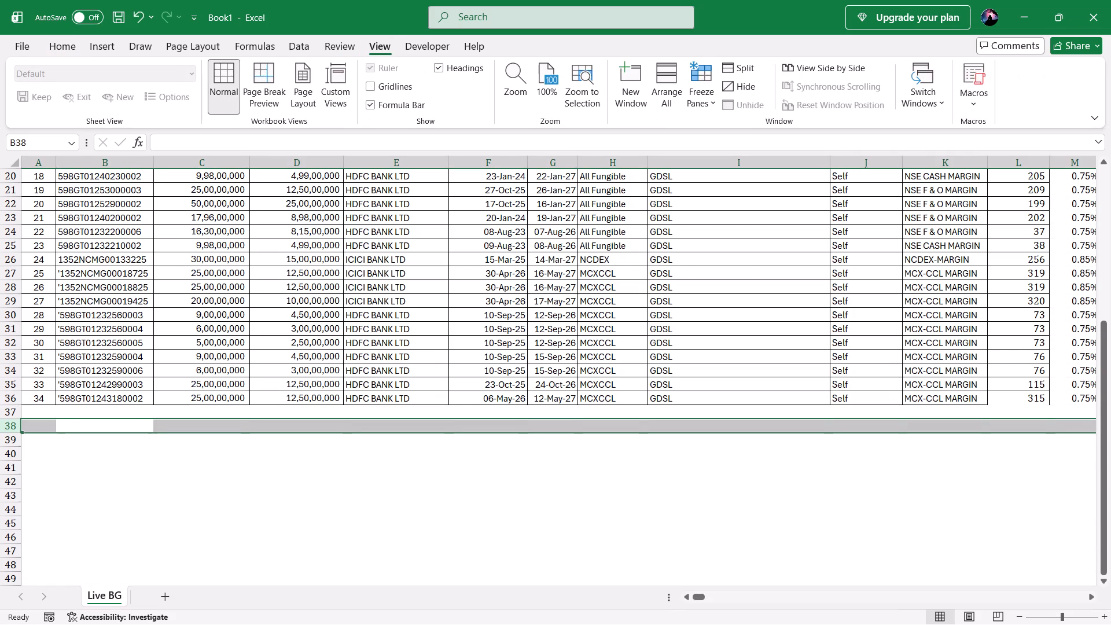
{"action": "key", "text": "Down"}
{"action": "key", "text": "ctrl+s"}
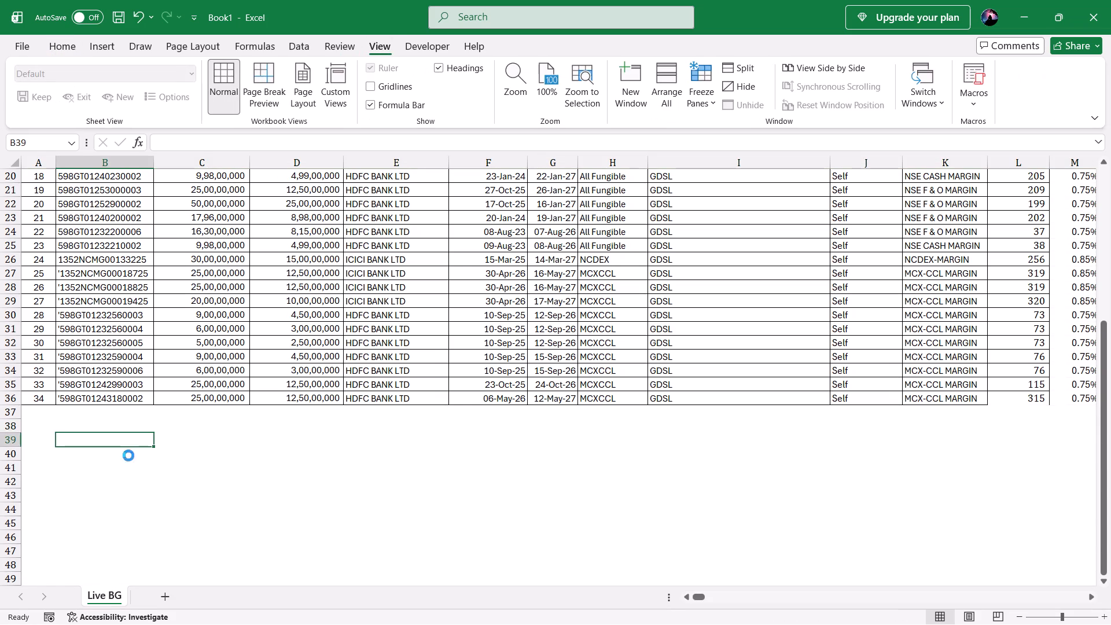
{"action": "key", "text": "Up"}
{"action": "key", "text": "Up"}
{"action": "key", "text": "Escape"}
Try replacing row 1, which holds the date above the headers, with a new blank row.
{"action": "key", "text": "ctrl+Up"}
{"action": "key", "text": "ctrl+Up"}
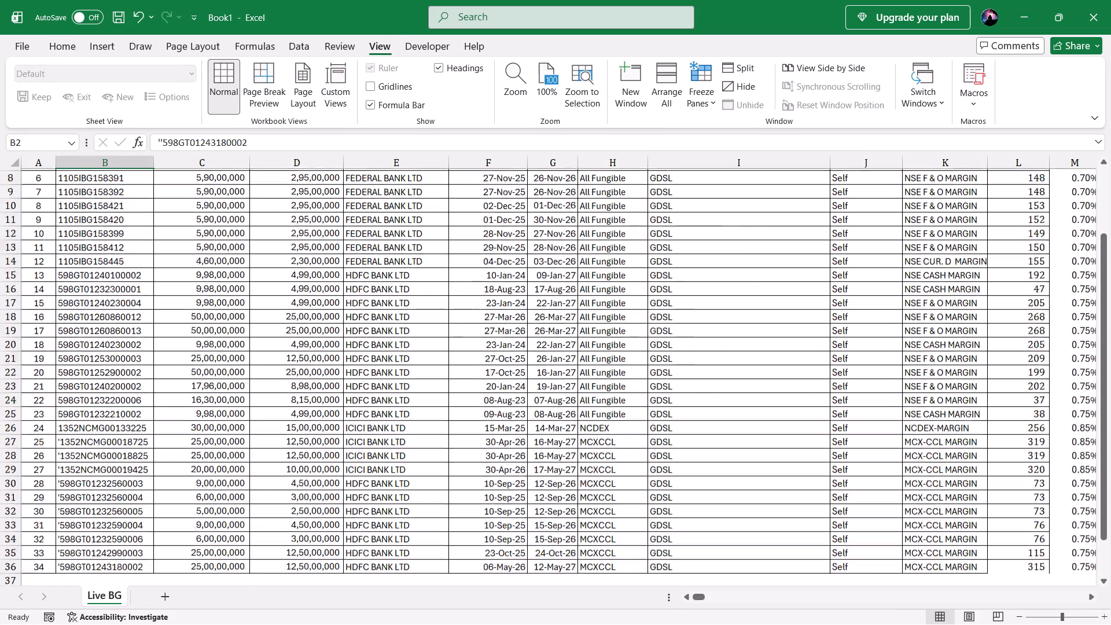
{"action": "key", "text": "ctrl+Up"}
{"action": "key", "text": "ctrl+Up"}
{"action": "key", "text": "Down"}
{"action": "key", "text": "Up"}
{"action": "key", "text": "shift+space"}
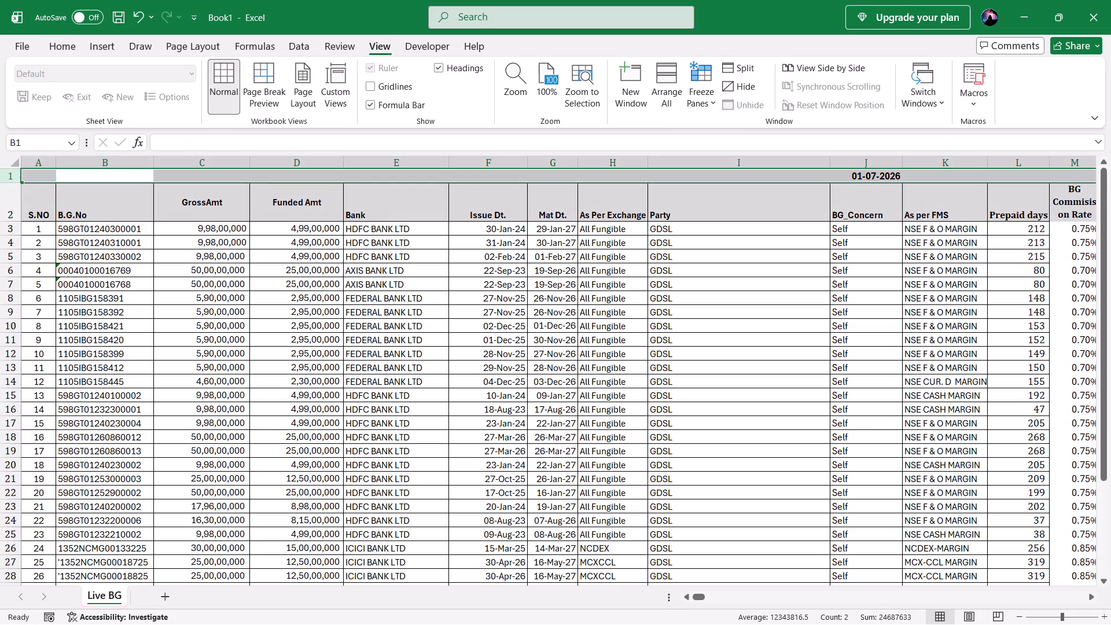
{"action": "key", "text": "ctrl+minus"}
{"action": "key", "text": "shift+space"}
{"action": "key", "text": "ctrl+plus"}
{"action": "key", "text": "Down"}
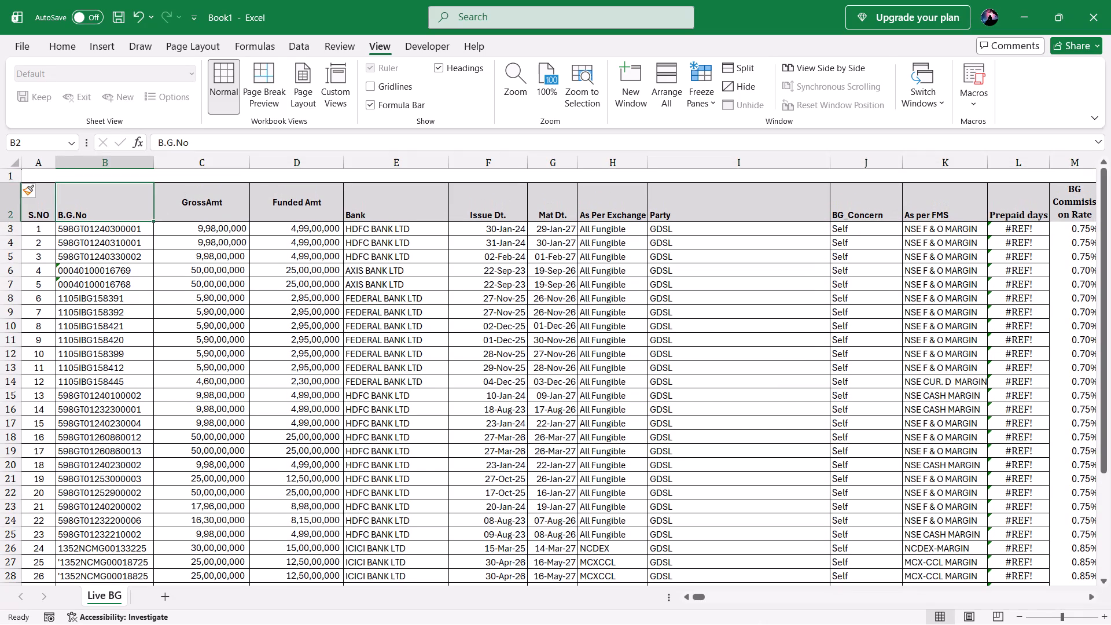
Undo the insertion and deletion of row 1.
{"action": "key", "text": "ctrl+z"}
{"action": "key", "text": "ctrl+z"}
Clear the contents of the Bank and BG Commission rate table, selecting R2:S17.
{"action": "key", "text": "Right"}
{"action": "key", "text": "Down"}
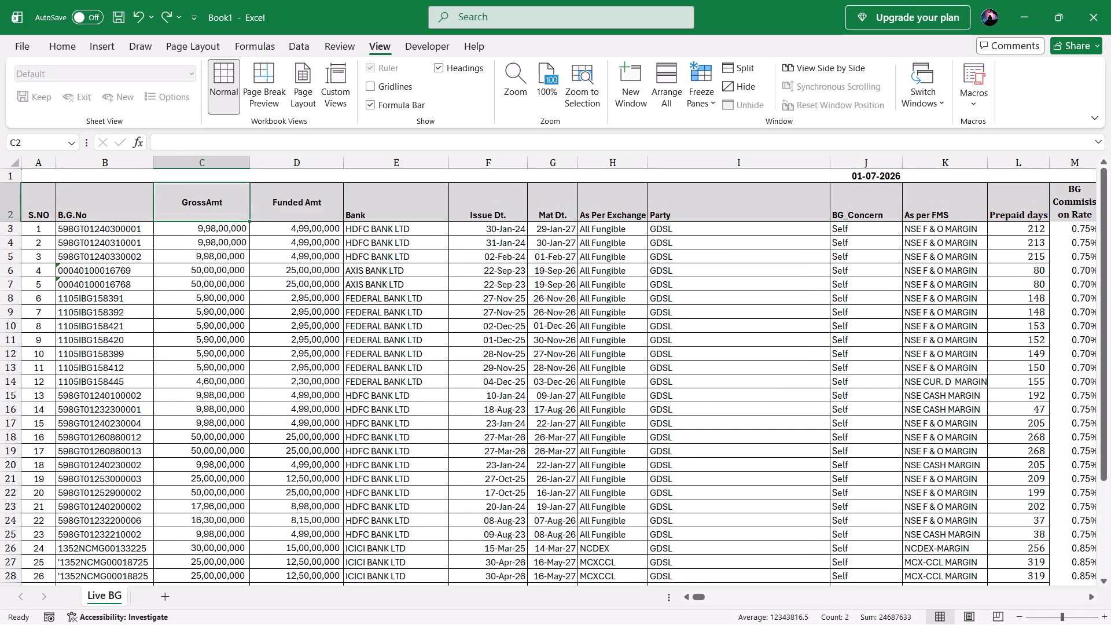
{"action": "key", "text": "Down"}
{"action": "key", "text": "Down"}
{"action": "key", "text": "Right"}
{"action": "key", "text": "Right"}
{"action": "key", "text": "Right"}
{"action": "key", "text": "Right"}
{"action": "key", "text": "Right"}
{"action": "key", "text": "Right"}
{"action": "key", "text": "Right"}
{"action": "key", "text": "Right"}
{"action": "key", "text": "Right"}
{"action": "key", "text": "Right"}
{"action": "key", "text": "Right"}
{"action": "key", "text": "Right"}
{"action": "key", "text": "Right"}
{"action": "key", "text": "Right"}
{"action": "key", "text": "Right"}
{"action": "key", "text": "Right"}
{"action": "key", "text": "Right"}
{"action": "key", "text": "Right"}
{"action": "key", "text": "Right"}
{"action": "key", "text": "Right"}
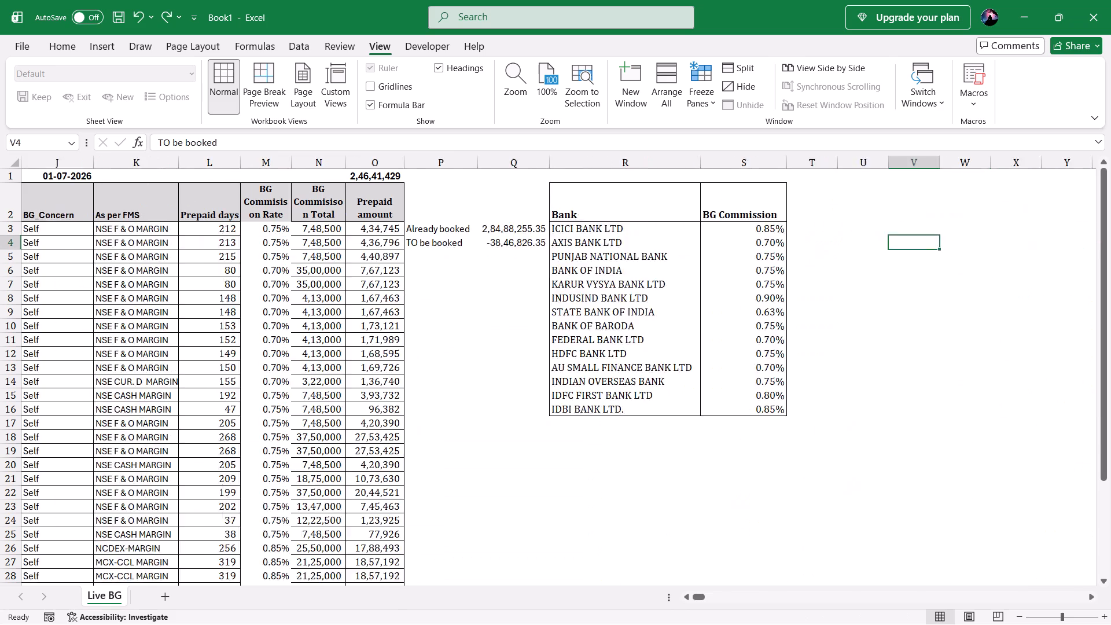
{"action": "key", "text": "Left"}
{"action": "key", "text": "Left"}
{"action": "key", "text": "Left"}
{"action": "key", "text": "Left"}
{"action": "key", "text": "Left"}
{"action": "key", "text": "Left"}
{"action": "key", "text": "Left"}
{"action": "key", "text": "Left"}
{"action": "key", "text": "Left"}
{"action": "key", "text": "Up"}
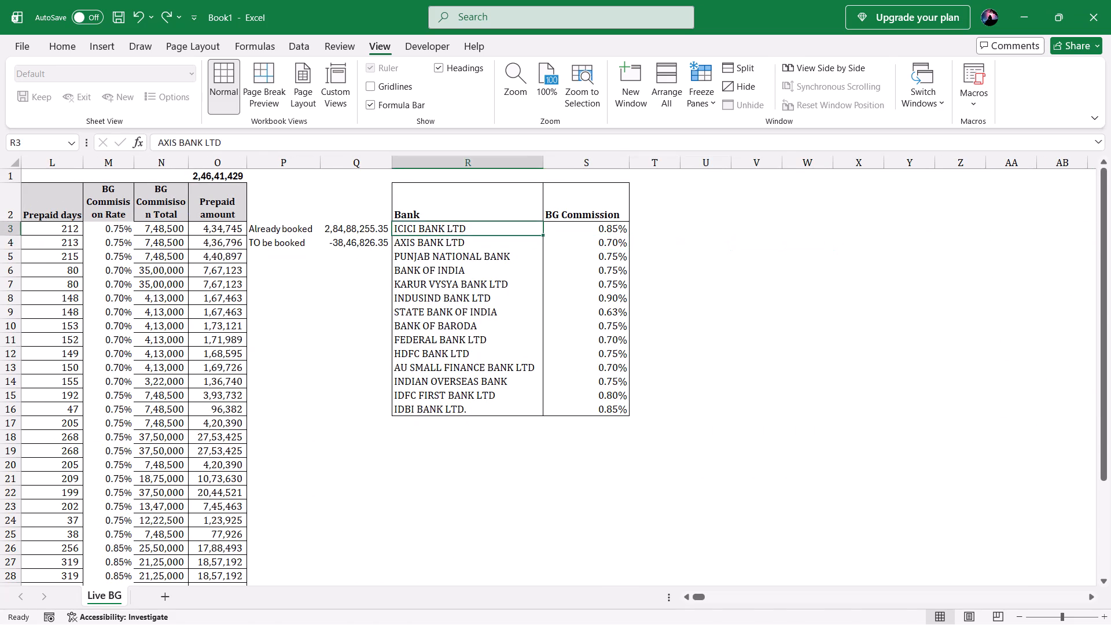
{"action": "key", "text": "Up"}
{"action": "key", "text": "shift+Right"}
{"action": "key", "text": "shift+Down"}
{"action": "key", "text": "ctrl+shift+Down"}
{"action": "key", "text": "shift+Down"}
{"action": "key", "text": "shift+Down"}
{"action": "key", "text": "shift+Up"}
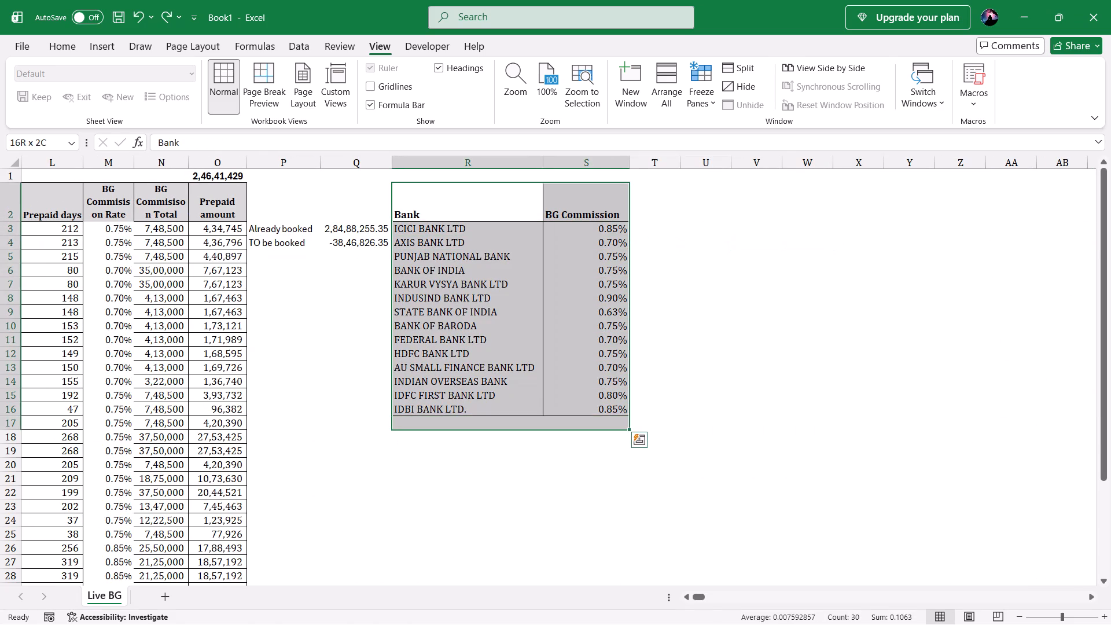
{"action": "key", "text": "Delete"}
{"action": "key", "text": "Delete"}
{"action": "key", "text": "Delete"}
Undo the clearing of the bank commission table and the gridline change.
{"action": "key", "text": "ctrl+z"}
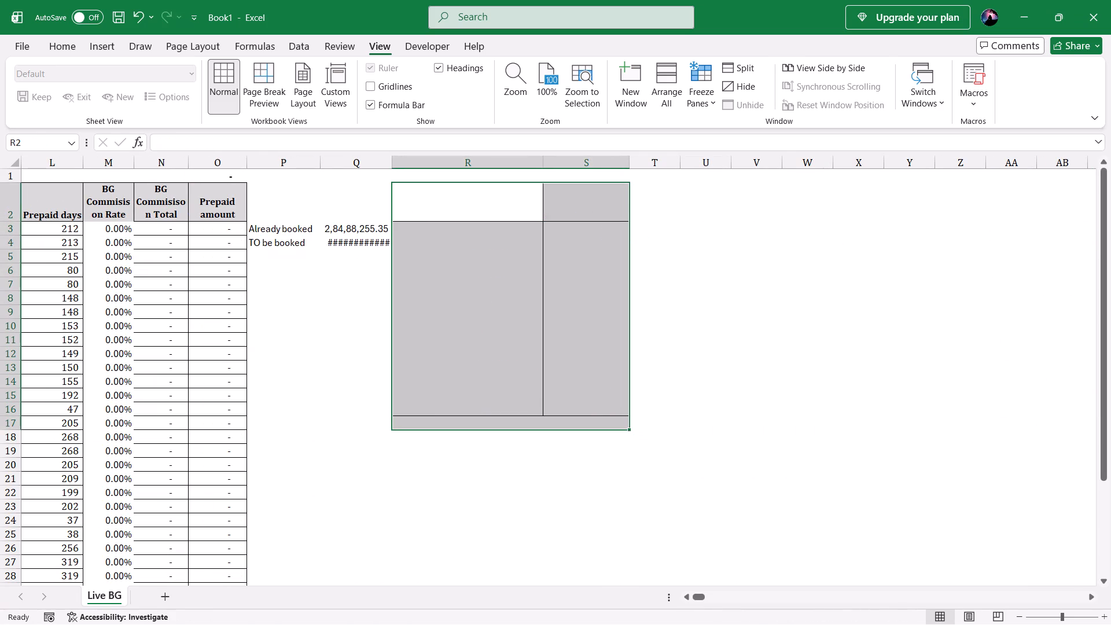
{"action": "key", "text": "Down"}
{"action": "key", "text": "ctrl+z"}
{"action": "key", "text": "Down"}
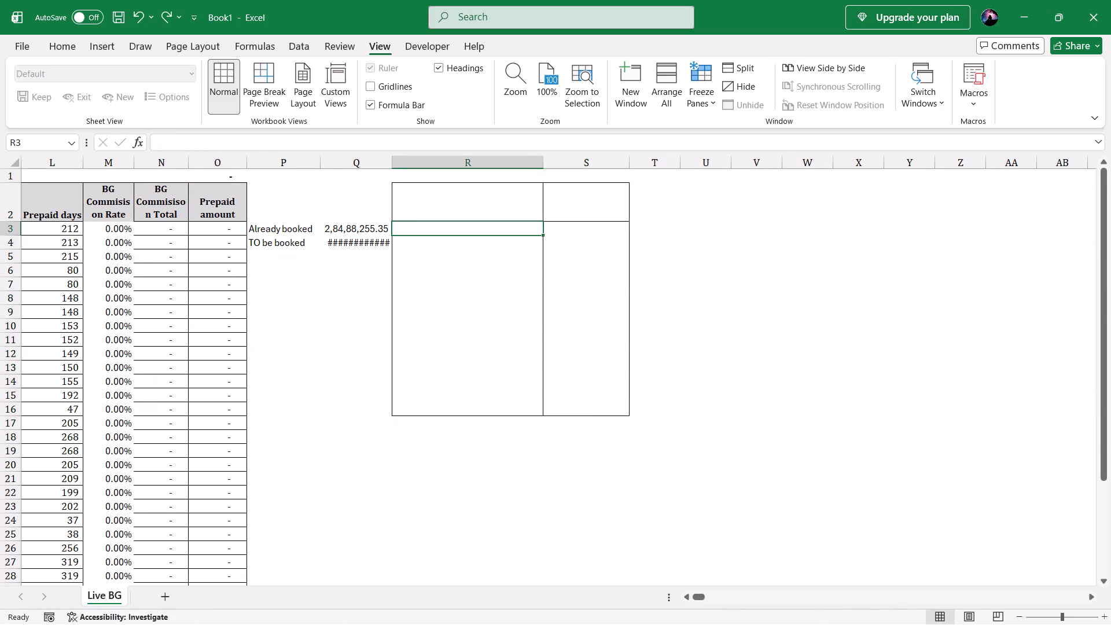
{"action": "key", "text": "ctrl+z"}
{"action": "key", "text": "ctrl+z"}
Hide the gridlines on the Live BG sheet.
{"action": "key", "text": "Down"}
{"action": "key", "text": "Left"}
{"action": "key", "text": "Left"}
{"action": "key", "text": "Left"}
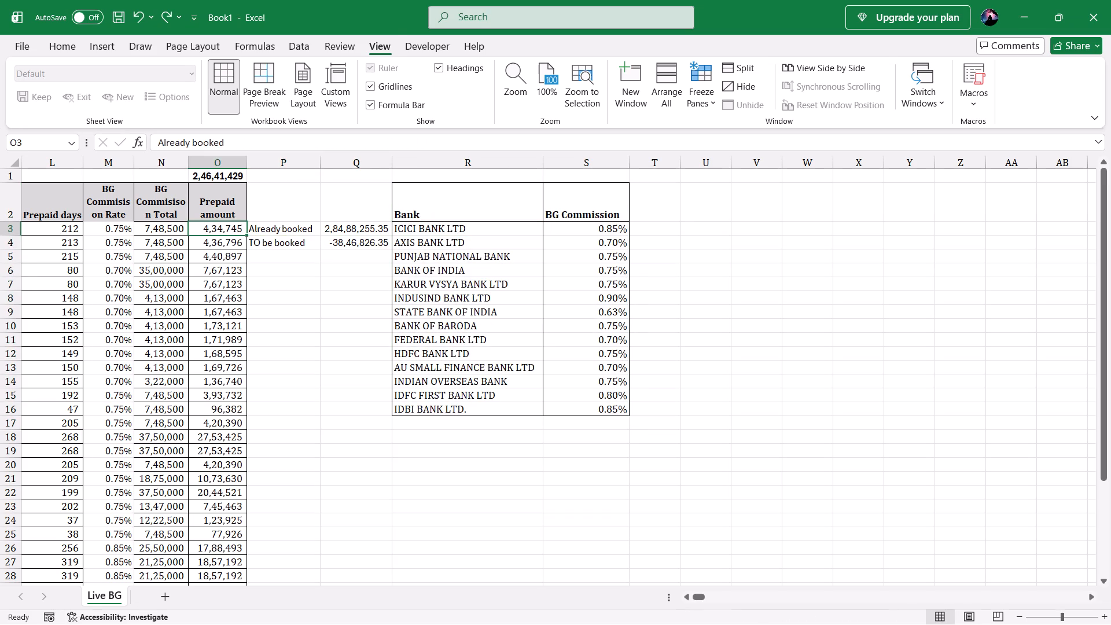
{"action": "key", "text": "alt+w"}
{"action": "type", "text": "cg"}
{"action": "key", "text": "Escape"}
{"action": "type", "text": "wvg"}
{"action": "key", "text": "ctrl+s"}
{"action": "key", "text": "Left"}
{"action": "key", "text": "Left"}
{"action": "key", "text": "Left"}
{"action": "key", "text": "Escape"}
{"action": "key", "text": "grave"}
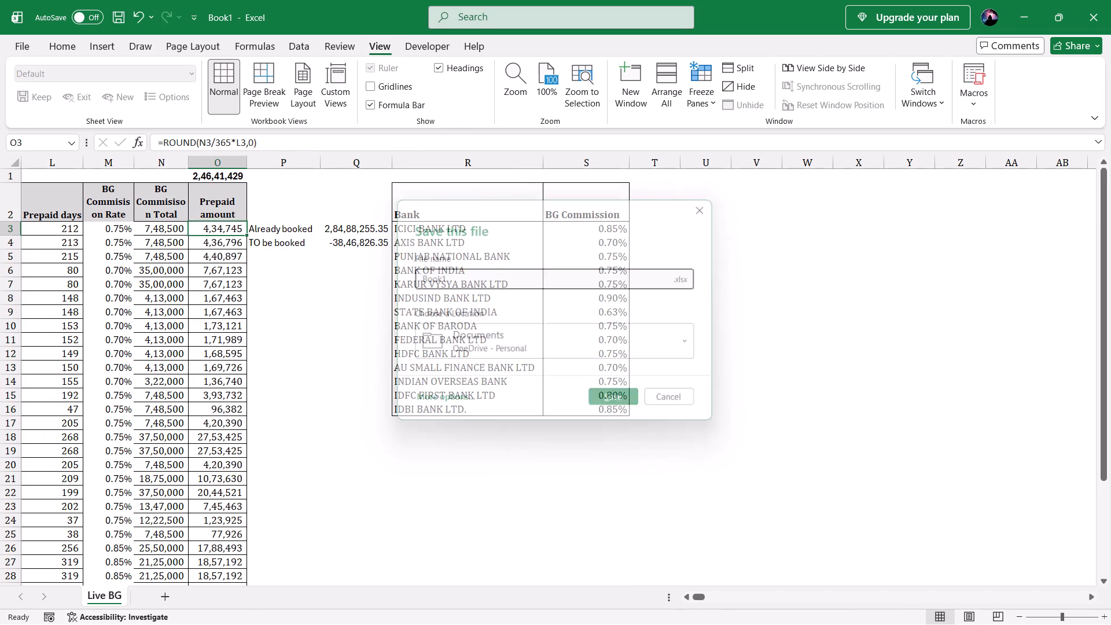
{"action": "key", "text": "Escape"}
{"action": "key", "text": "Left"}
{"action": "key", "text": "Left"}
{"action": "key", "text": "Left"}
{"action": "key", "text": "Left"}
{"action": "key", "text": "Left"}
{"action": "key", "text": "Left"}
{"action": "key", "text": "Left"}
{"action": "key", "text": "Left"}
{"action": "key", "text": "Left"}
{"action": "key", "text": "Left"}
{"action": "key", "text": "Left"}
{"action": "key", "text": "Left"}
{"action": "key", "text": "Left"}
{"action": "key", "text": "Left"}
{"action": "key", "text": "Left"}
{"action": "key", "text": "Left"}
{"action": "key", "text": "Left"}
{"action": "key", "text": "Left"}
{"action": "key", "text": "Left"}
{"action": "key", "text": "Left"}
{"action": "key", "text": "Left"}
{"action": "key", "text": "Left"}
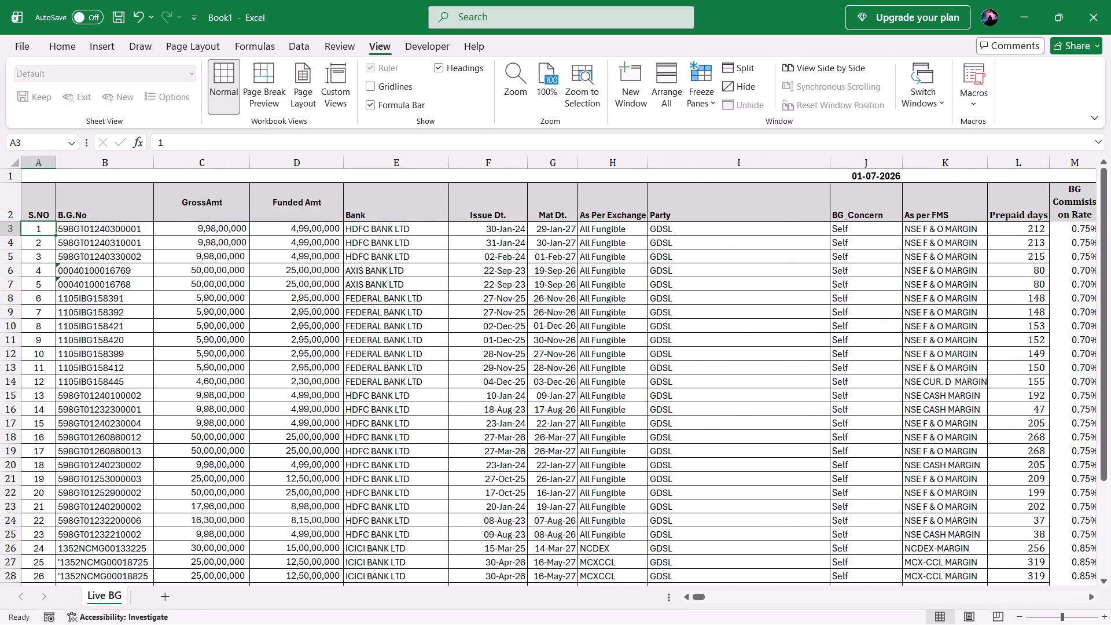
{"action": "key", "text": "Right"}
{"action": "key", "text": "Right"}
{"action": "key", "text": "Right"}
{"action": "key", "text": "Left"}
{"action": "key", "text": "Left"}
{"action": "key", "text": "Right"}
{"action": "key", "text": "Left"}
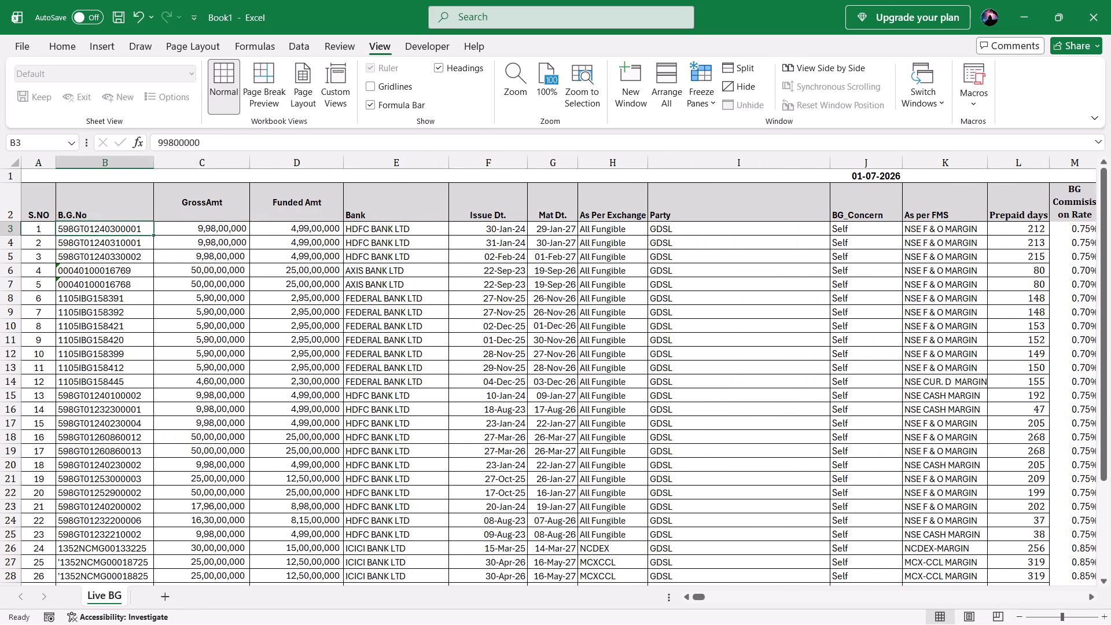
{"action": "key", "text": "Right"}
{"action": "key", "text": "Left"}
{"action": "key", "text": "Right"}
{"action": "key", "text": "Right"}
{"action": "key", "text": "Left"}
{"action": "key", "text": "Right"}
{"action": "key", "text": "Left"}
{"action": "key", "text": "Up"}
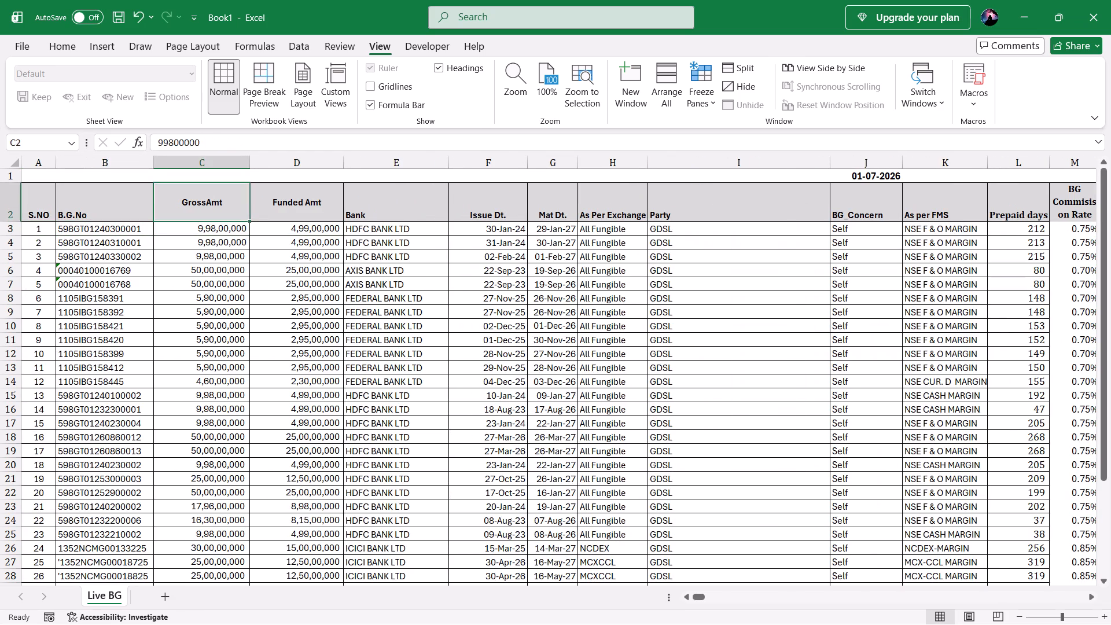
Add filters to the header row of the bank guarantee list, from S.NO to Prepaid amount (A2:O2).
{"action": "key", "text": "Left"}
{"action": "key", "text": "shift+Left"}
{"action": "key", "text": "shift+Right"}
{"action": "key", "text": "shift+Right"}
{"action": "key", "text": "Left"}
{"action": "key", "text": "Left"}
{"action": "key", "text": "shift+Right"}
{"action": "key", "text": "shift+Right"}
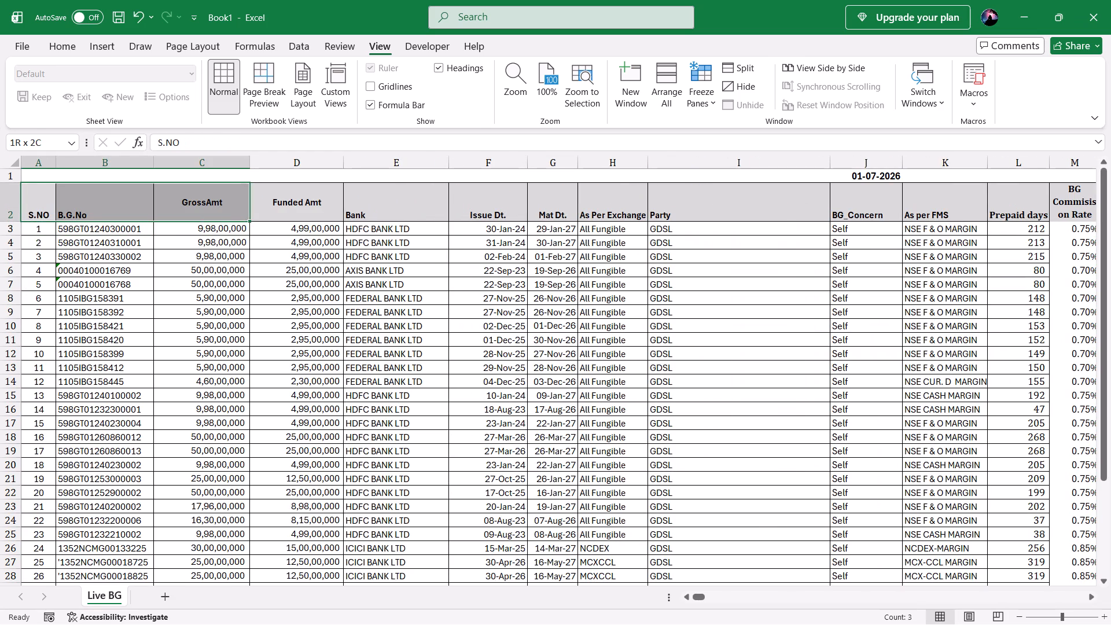
{"action": "key", "text": "shift+Right"}
{"action": "key", "text": "shift+Right"}
{"action": "key", "text": "shift+Right"}
{"action": "key", "text": "shift+Right"}
{"action": "key", "text": "shift+Right"}
{"action": "key", "text": "shift+Right"}
{"action": "key", "text": "shift+Right"}
{"action": "key", "text": "shift+Right"}
{"action": "key", "text": "shift+Right"}
{"action": "key", "text": "shift+Right"}
{"action": "key", "text": "shift+Right"}
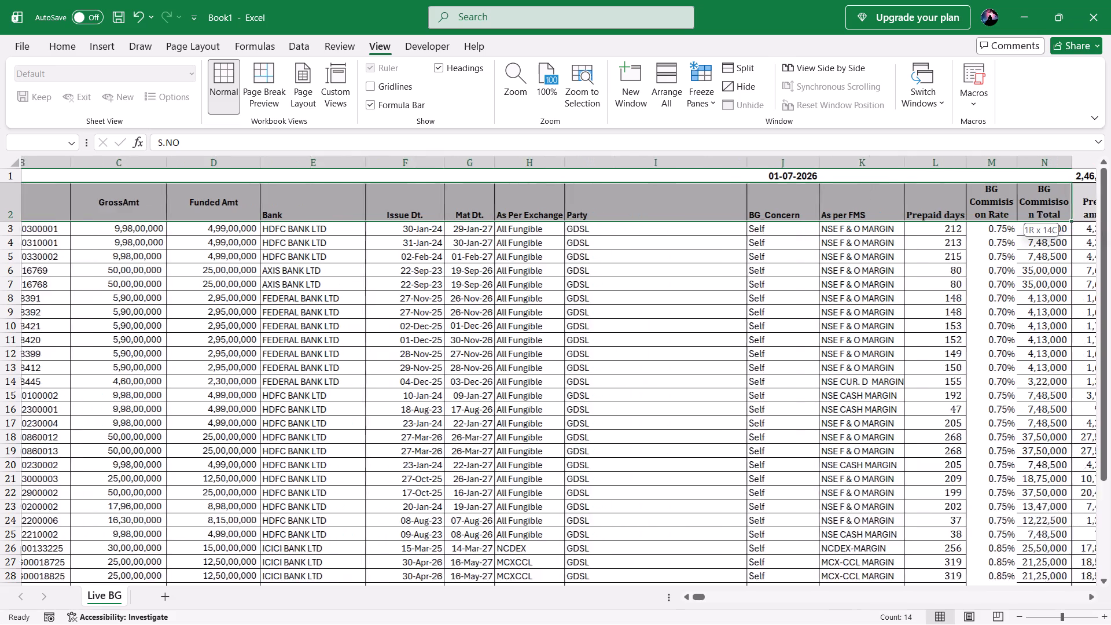
{"action": "key", "text": "shift+Right"}
{"action": "key", "text": "shift+Right"}
{"action": "key", "text": "shift+Left"}
{"action": "key", "text": "ctrl+shift+l"}
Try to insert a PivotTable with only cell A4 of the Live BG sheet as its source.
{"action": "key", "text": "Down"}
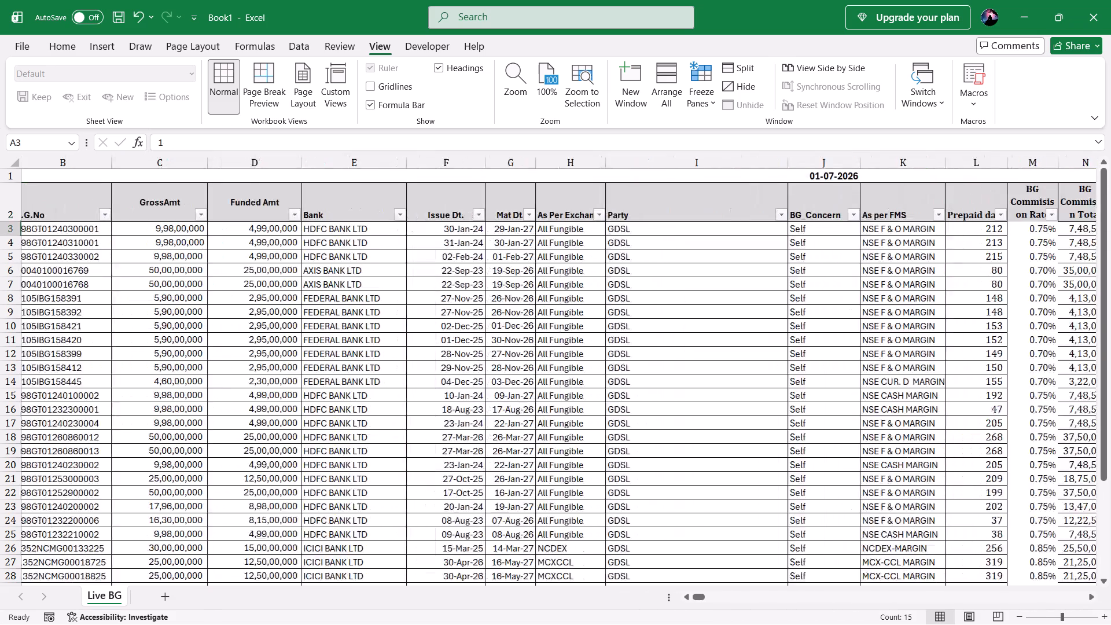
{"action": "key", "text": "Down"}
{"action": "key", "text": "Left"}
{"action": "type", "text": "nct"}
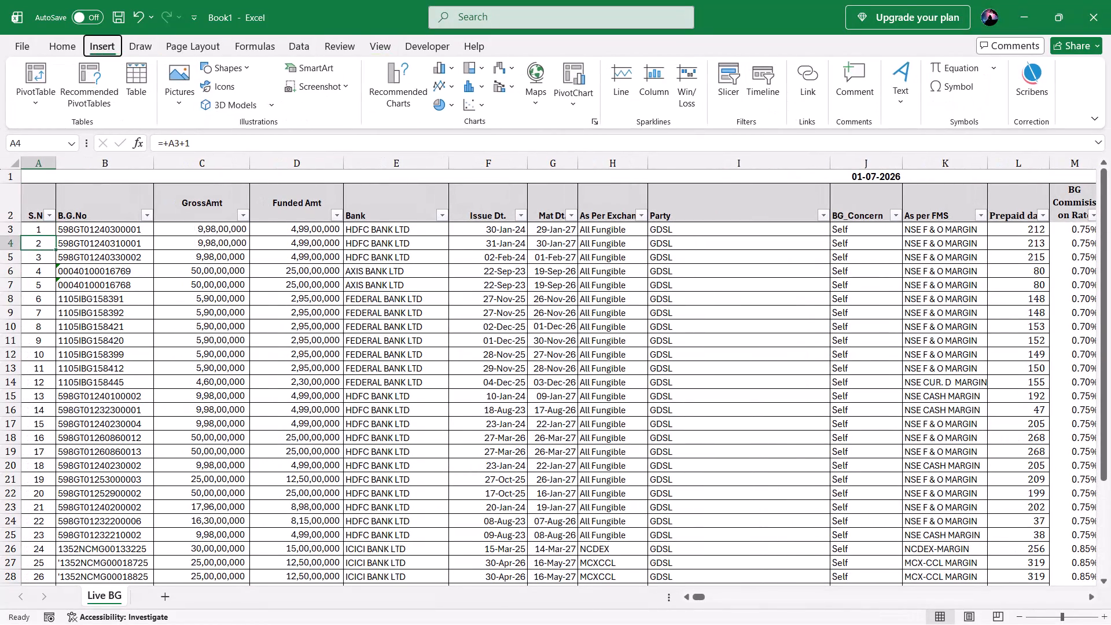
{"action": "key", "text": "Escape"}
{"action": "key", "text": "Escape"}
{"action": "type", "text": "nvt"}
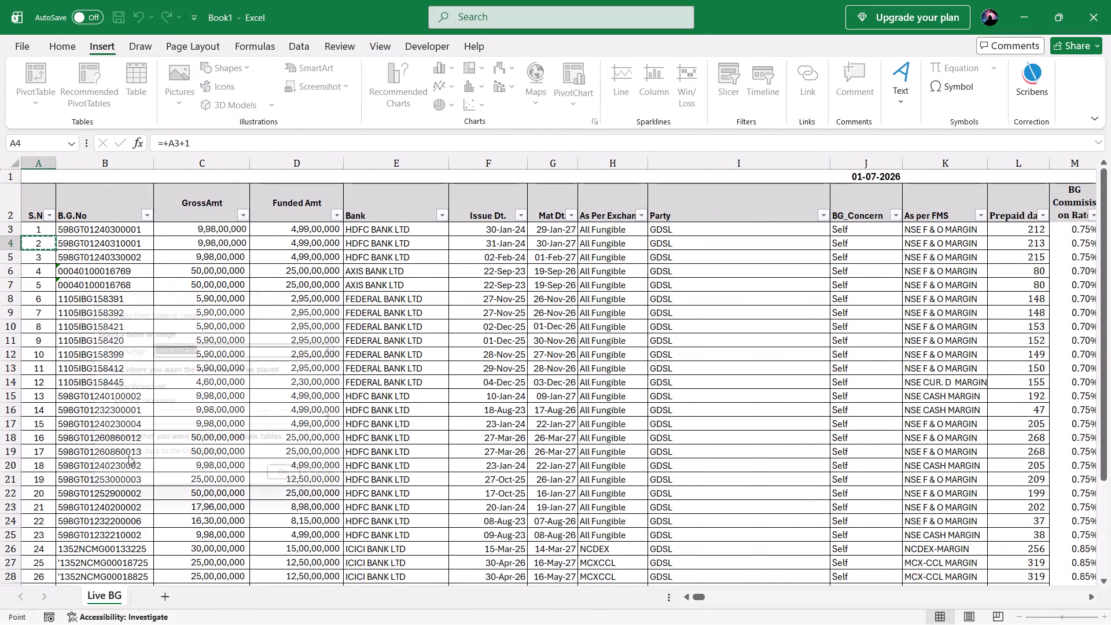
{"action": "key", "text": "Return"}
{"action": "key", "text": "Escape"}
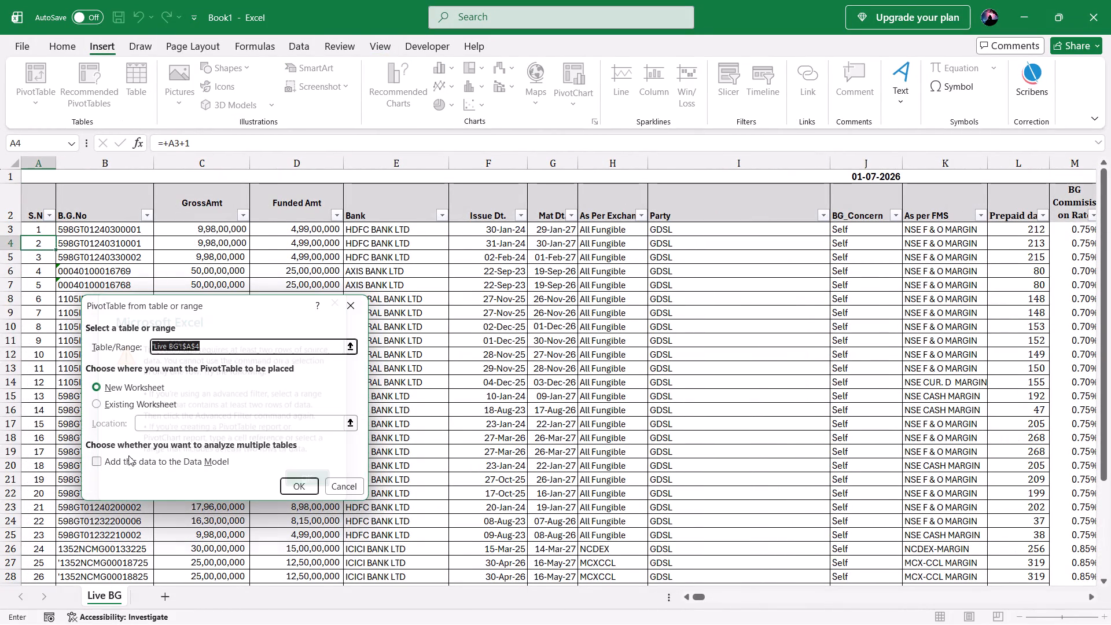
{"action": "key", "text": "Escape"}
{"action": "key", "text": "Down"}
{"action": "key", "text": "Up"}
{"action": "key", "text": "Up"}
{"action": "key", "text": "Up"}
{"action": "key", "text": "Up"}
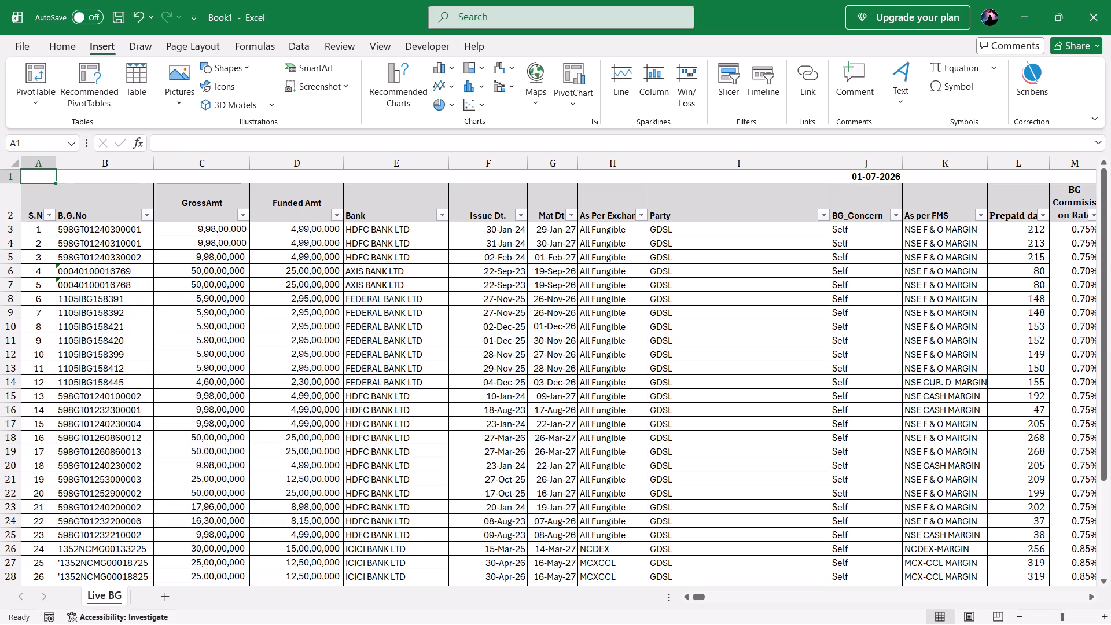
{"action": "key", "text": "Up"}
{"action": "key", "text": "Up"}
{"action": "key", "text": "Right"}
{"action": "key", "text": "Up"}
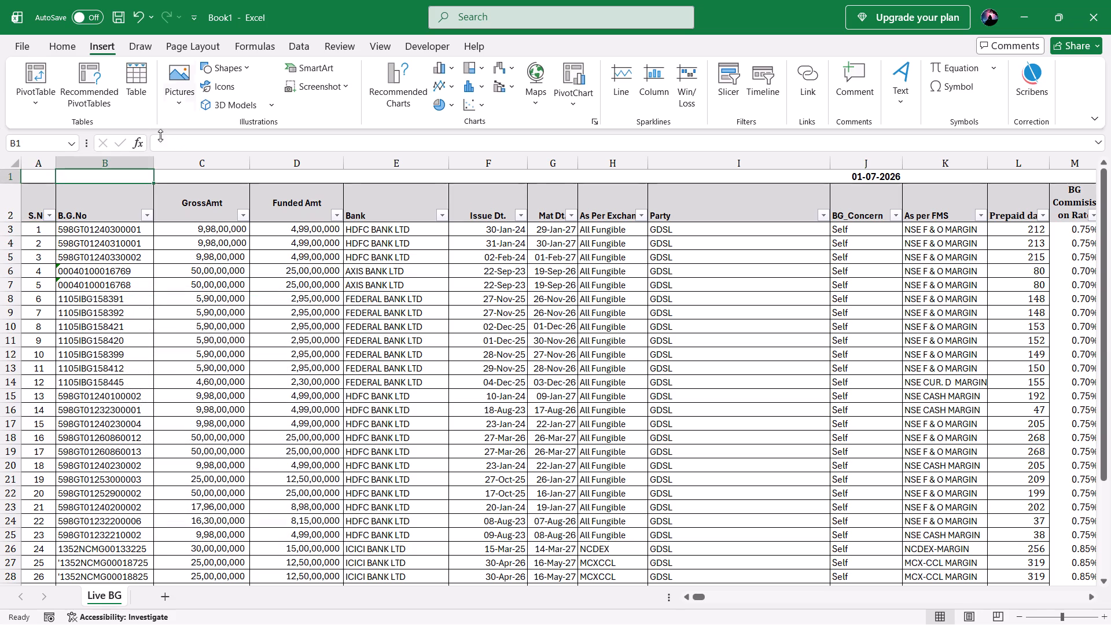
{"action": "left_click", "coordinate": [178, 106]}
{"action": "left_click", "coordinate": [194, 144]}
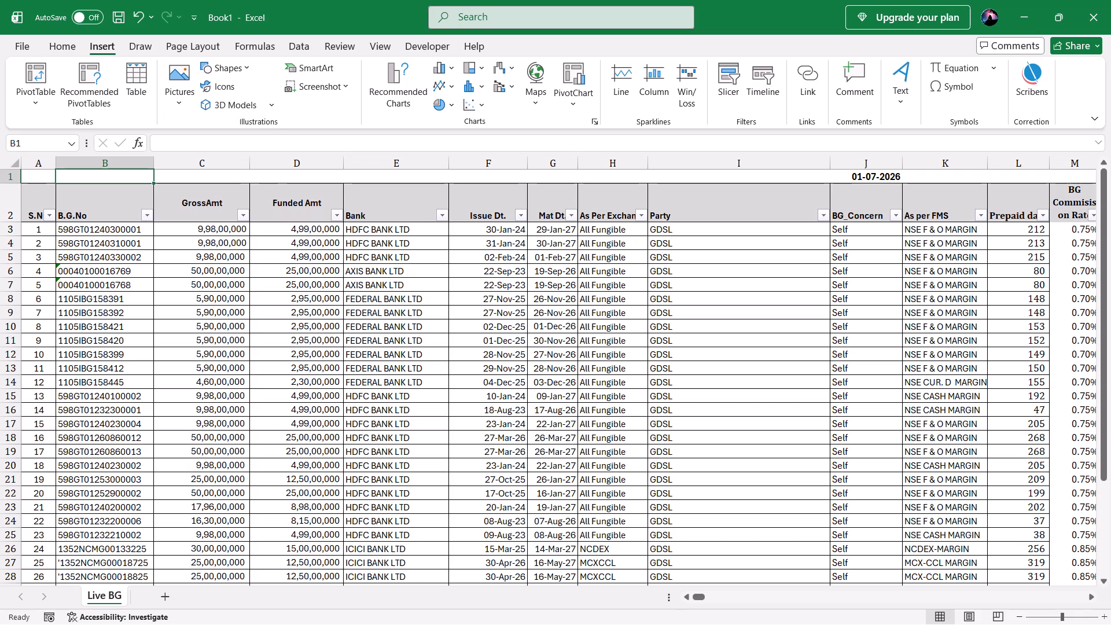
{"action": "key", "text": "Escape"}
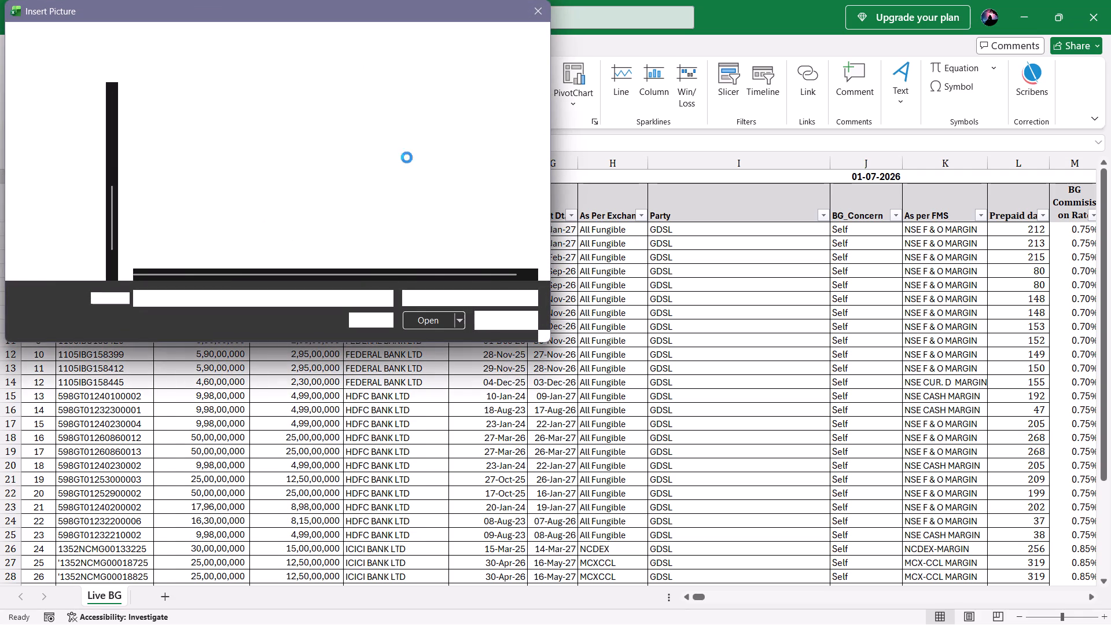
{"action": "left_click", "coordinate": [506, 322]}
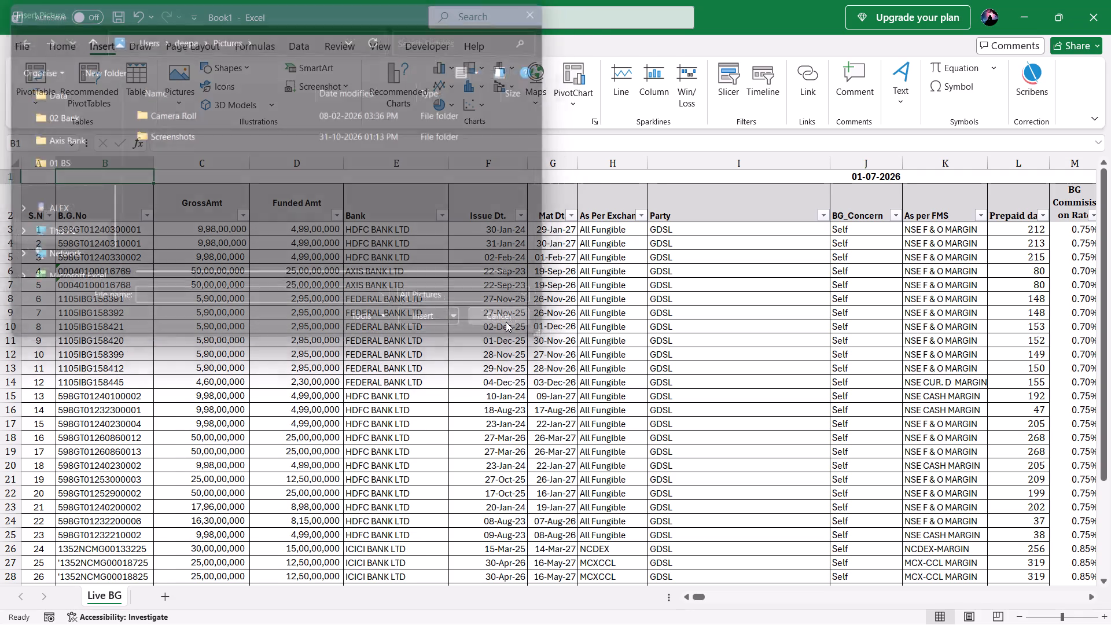
Insert a PivotTable on a new worksheet from the full guarantee list, range A2:O36 of Live BG.
{"action": "key", "text": "Down"}
{"action": "key", "text": "Left"}
{"action": "key", "text": "Down"}
{"action": "key", "text": "Right"}
{"action": "key", "text": "Up"}
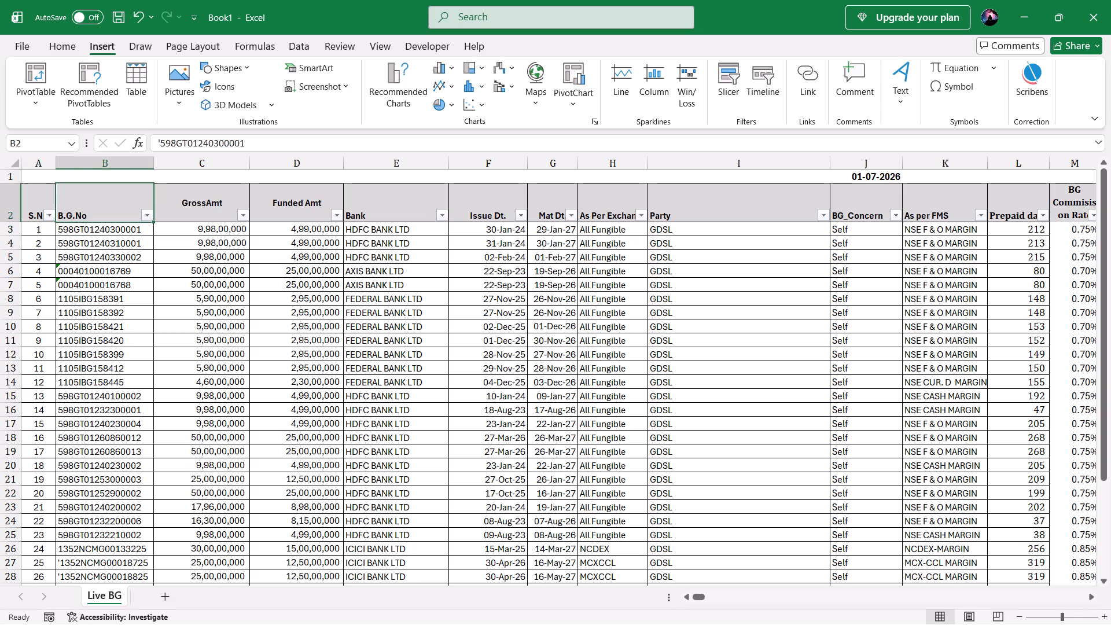
{"action": "key", "text": "Left"}
{"action": "key", "text": "shift+Right"}
{"action": "key", "text": "shift+Right"}
{"action": "key", "text": "shift+Right"}
{"action": "key", "text": "shift+Right"}
{"action": "key", "text": "shift+Right"}
{"action": "key", "text": "ctrl+shift+Right"}
{"action": "key", "text": "shift+Down"}
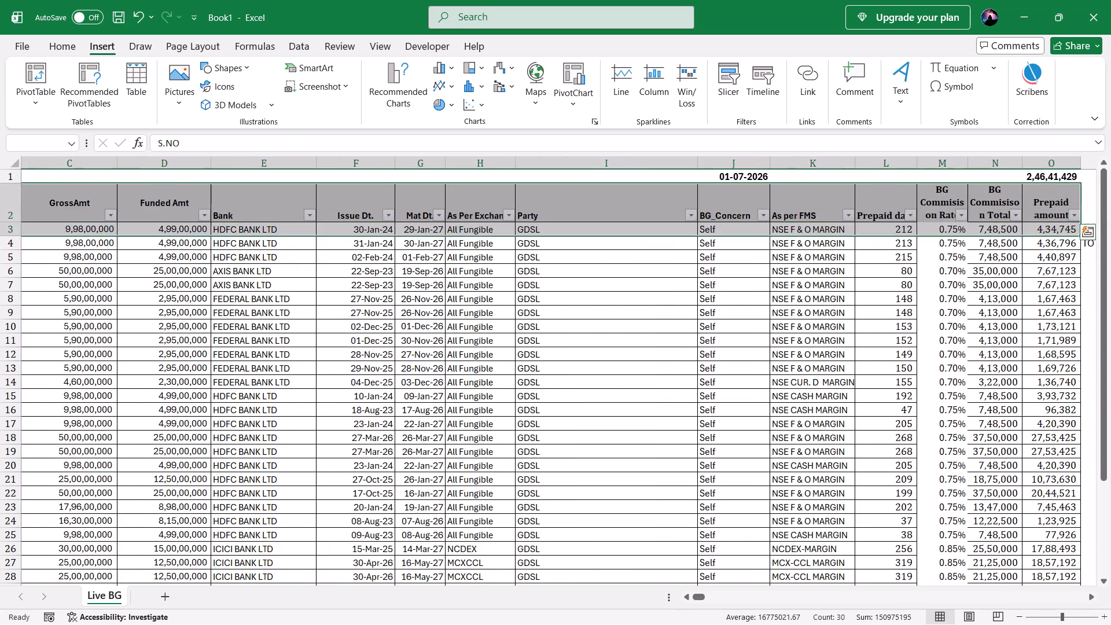
{"action": "key", "text": "ctrl+shift+Down"}
{"action": "key", "text": "shift+Down"}
{"action": "key", "text": "shift+Down"}
{"action": "key", "text": "shift+Down"}
{"action": "key", "text": "shift+Up"}
{"action": "key", "text": "shift+Up"}
{"action": "key", "text": "shift+Up"}
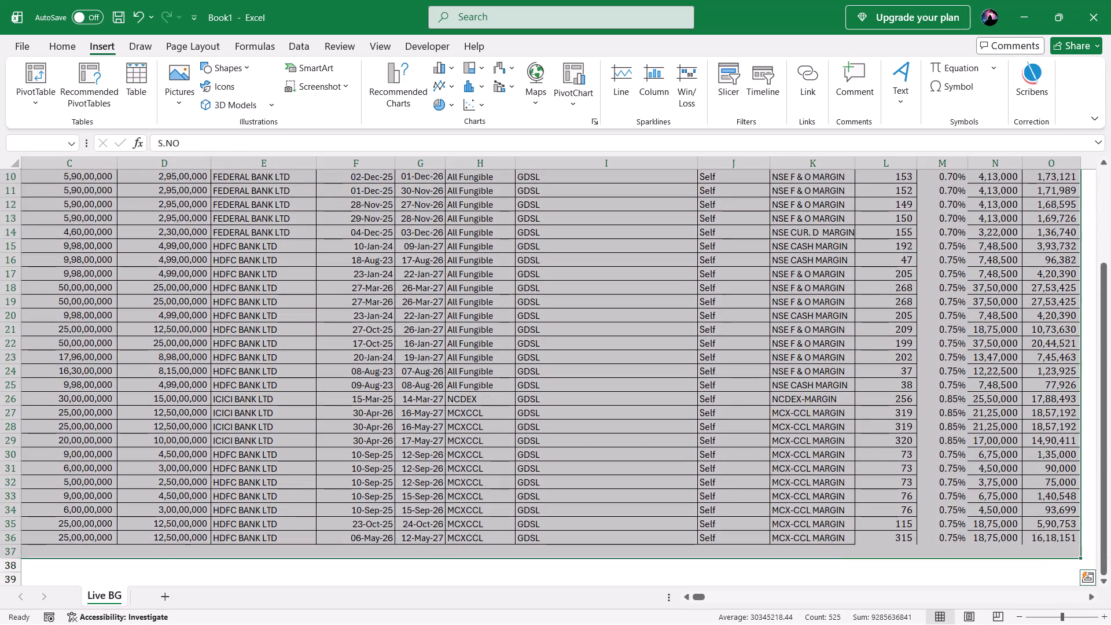
{"action": "type", "text": "nvt"}
{"action": "key", "text": "Return"}
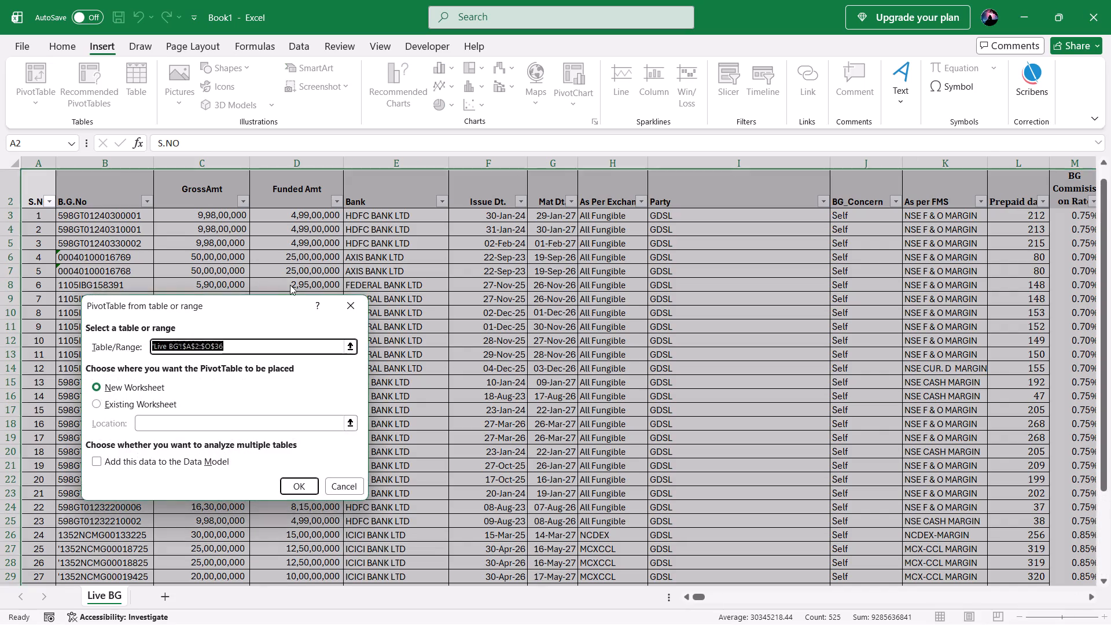
{"action": "key", "text": "Down"}
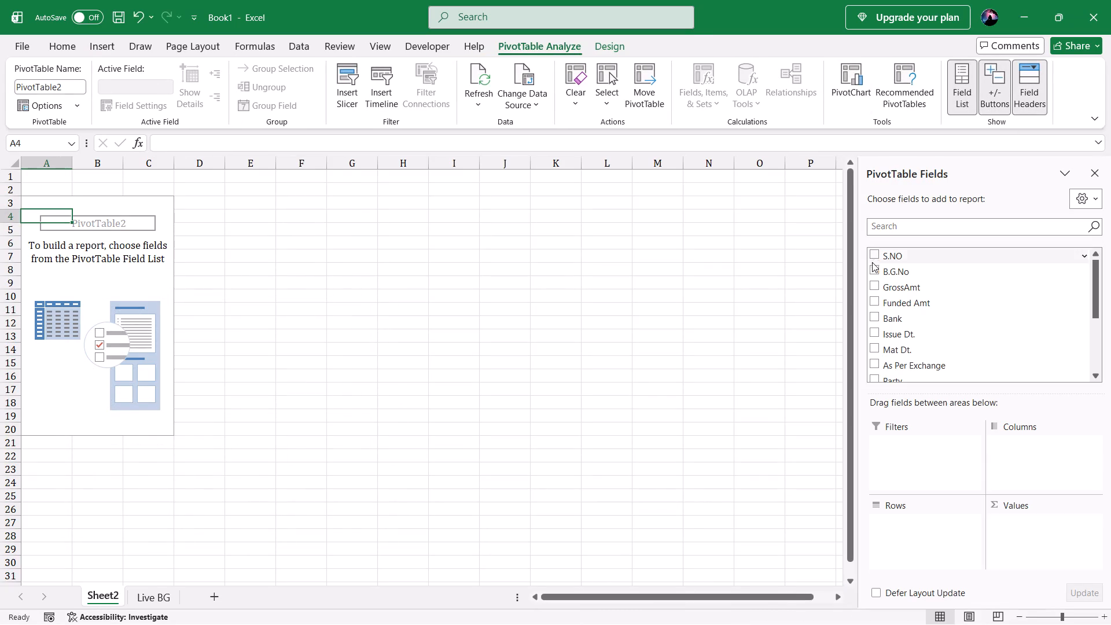
Set up the PivotTable with B.G.No as rows and the sum of Prepaid amount as values.
{"action": "scroll", "coordinate": [884, 364], "scroll_direction": "down", "scroll_amount": 4}
{"action": "left_click_drag", "start_coordinate": [902, 354], "coordinate": [1058, 561]}
{"action": "scroll", "coordinate": [969, 319], "scroll_direction": "up", "scroll_amount": 2}
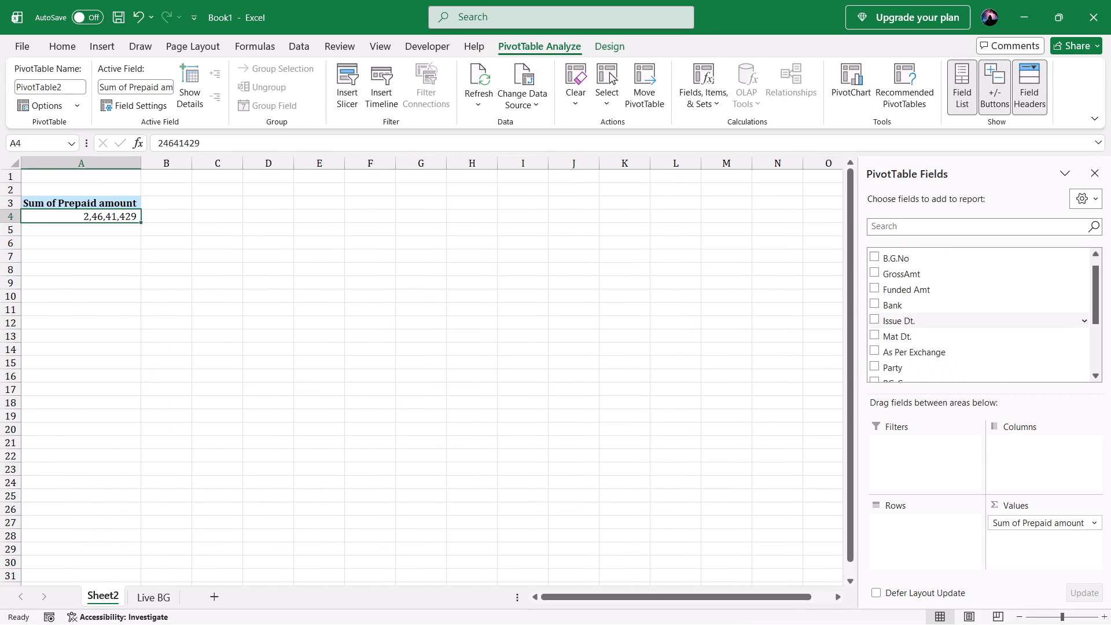
{"action": "scroll", "coordinate": [969, 319], "scroll_direction": "up", "scroll_amount": 1}
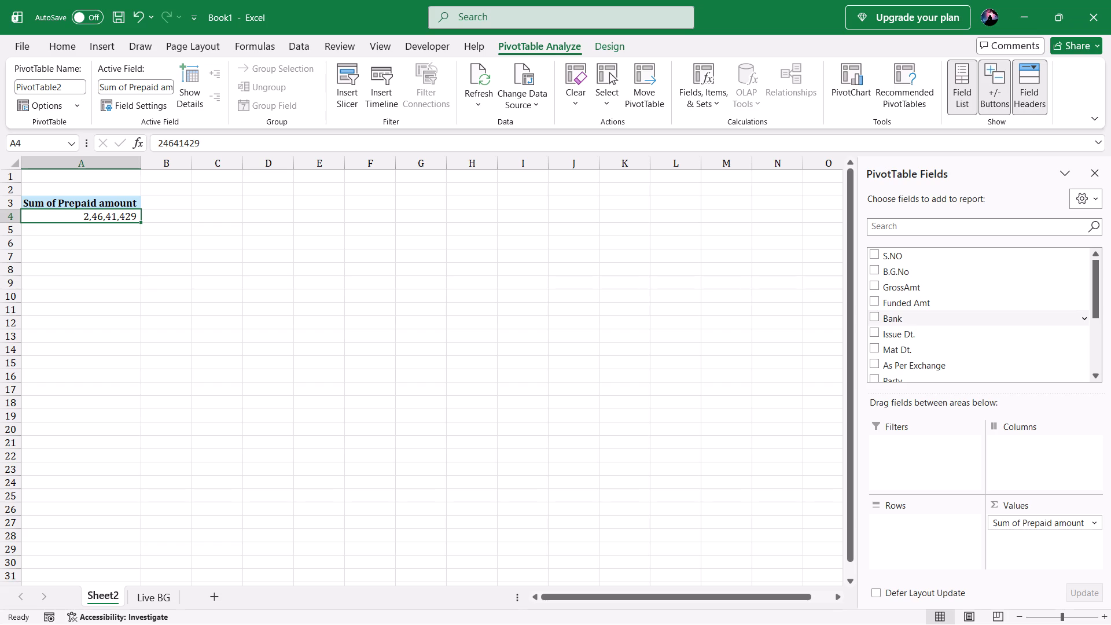
{"action": "double_click", "coordinate": [892, 253]}
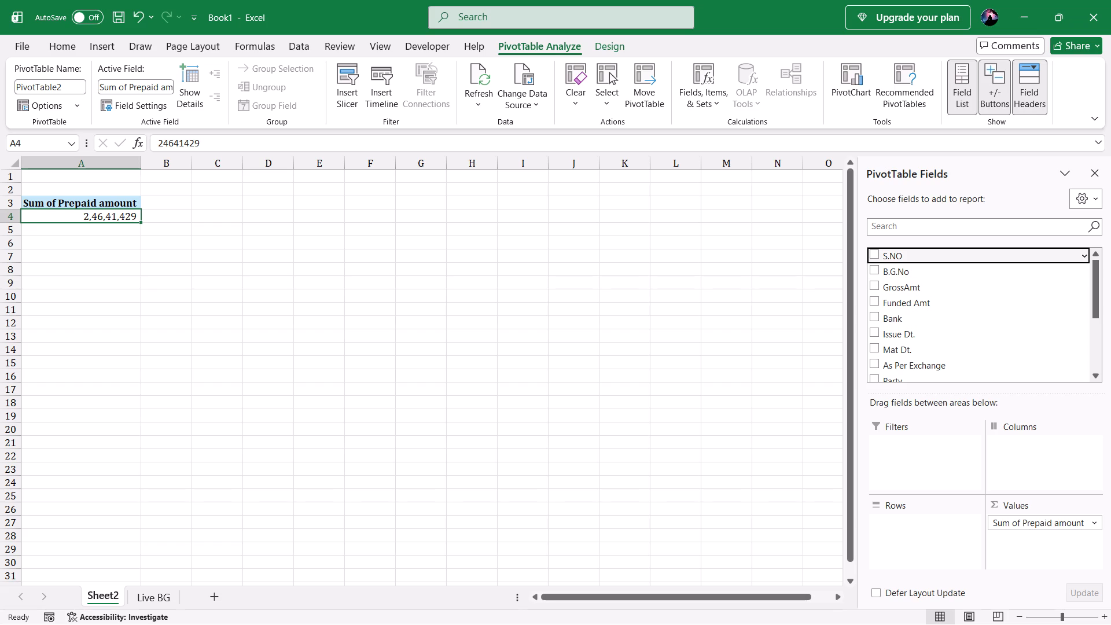
{"action": "left_click_drag", "start_coordinate": [894, 275], "coordinate": [940, 556]}
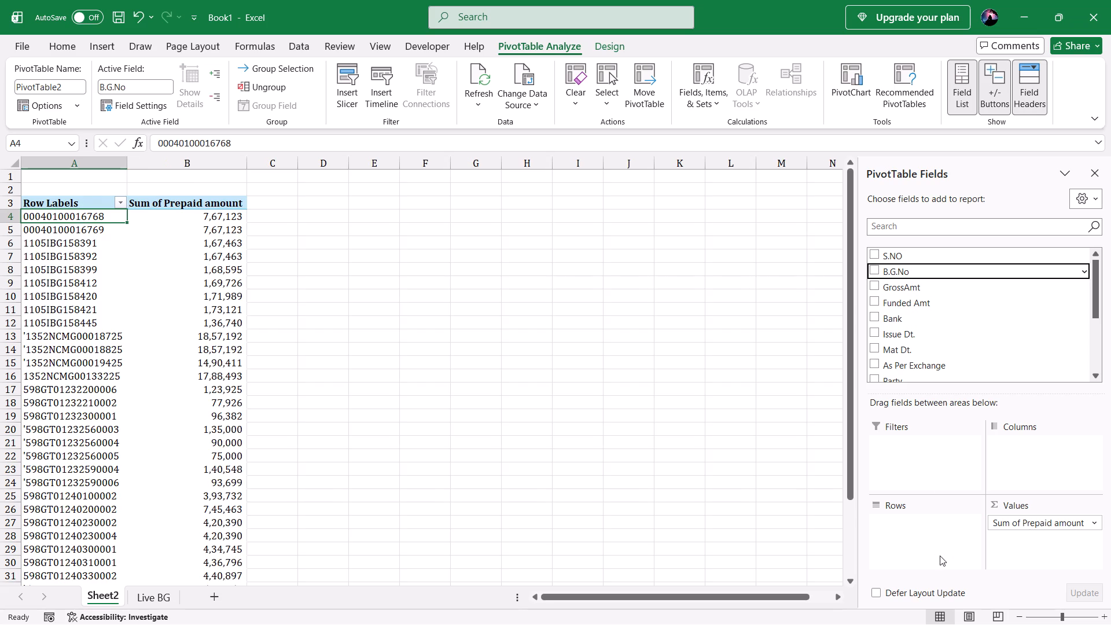
Add BG Commisison Total and Prepaid days to the PivotTable values, in that order, before Prepaid amount.
{"action": "scroll", "coordinate": [289, 581], "scroll_direction": "right", "scroll_amount": 4}
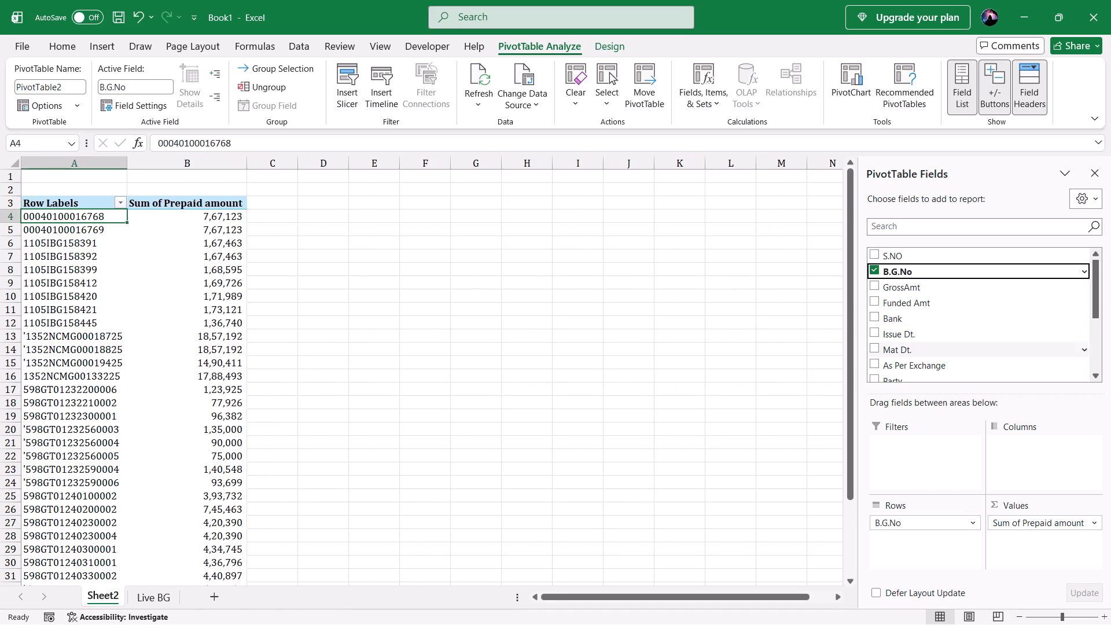
{"action": "scroll", "coordinate": [910, 365], "scroll_direction": "down", "scroll_amount": 1}
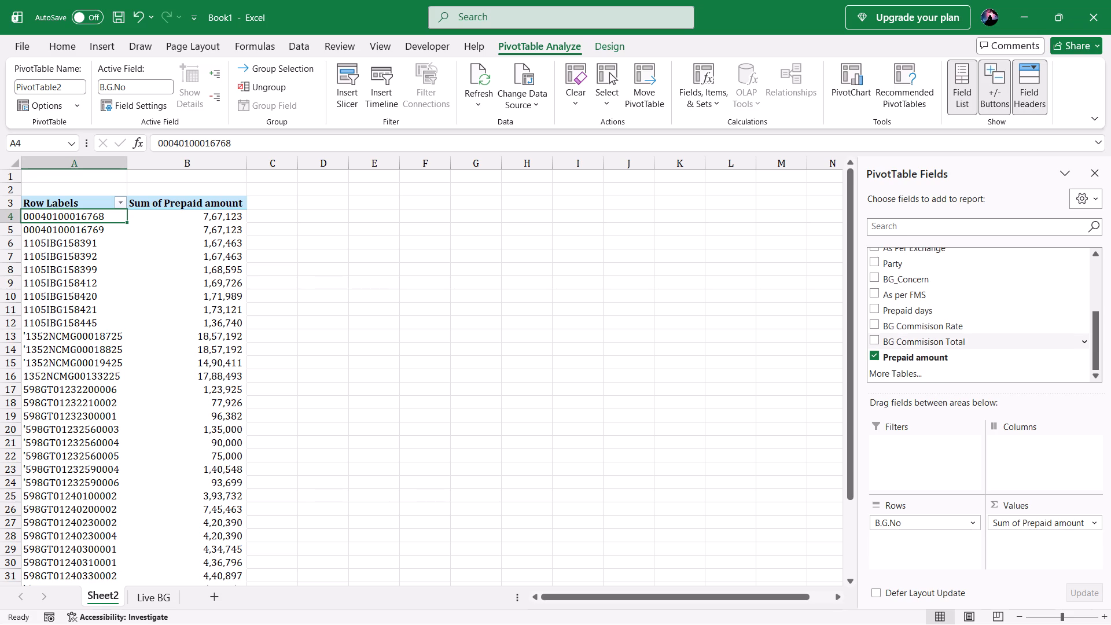
{"action": "left_click_drag", "start_coordinate": [906, 341], "coordinate": [1053, 512]}
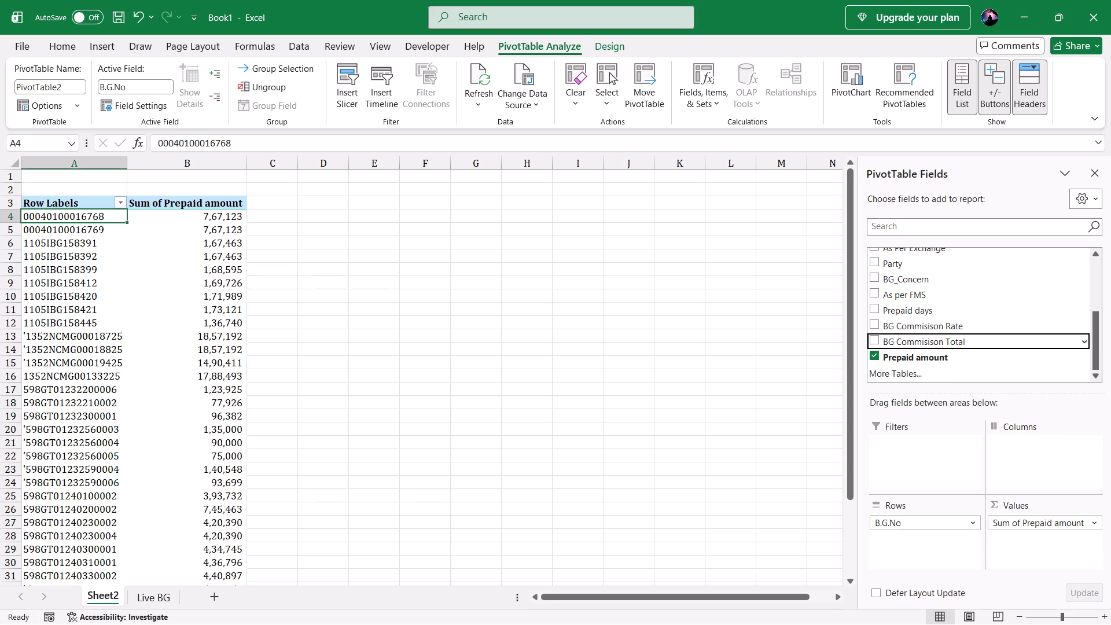
{"action": "left_click_drag", "start_coordinate": [1053, 512], "coordinate": [1045, 516]}
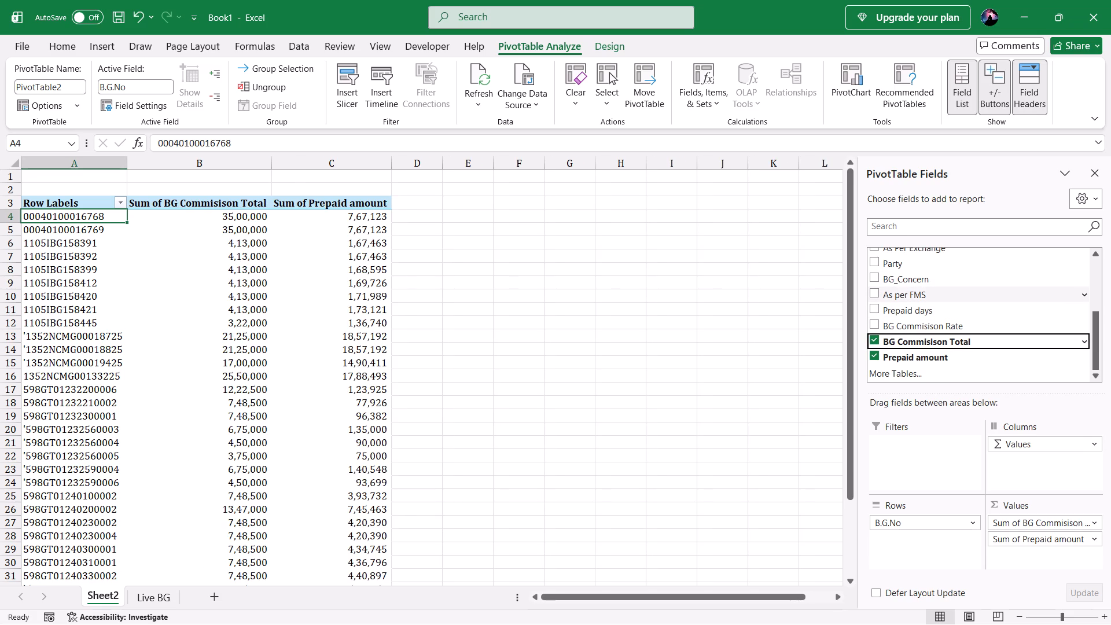
{"action": "left_click_drag", "start_coordinate": [896, 306], "coordinate": [1009, 461]}
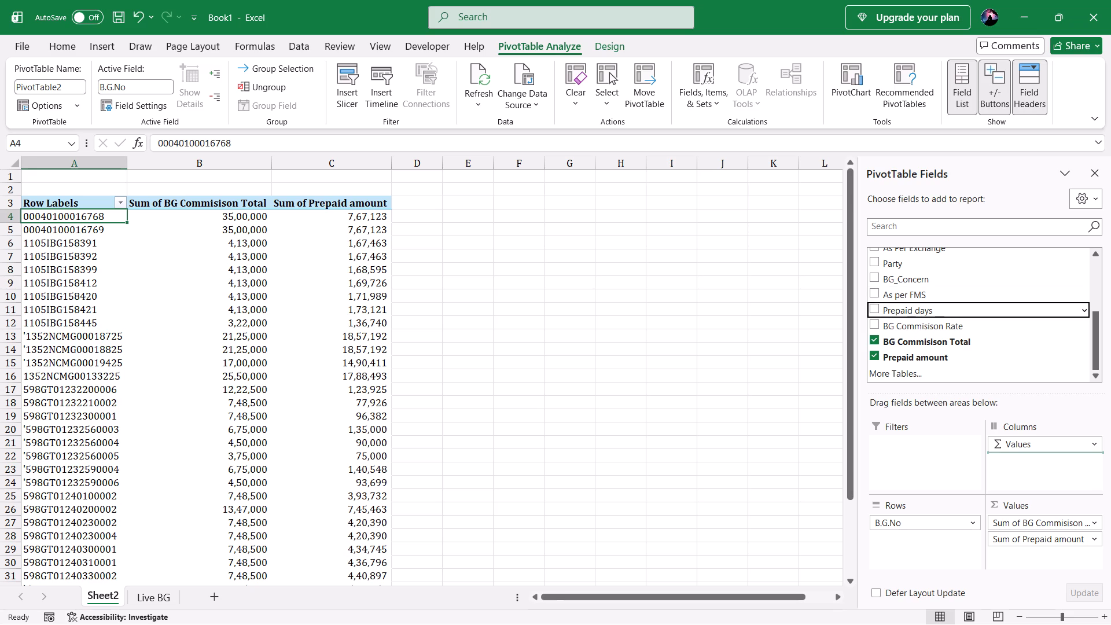
{"action": "left_click_drag", "start_coordinate": [1009, 461], "coordinate": [1023, 525]}
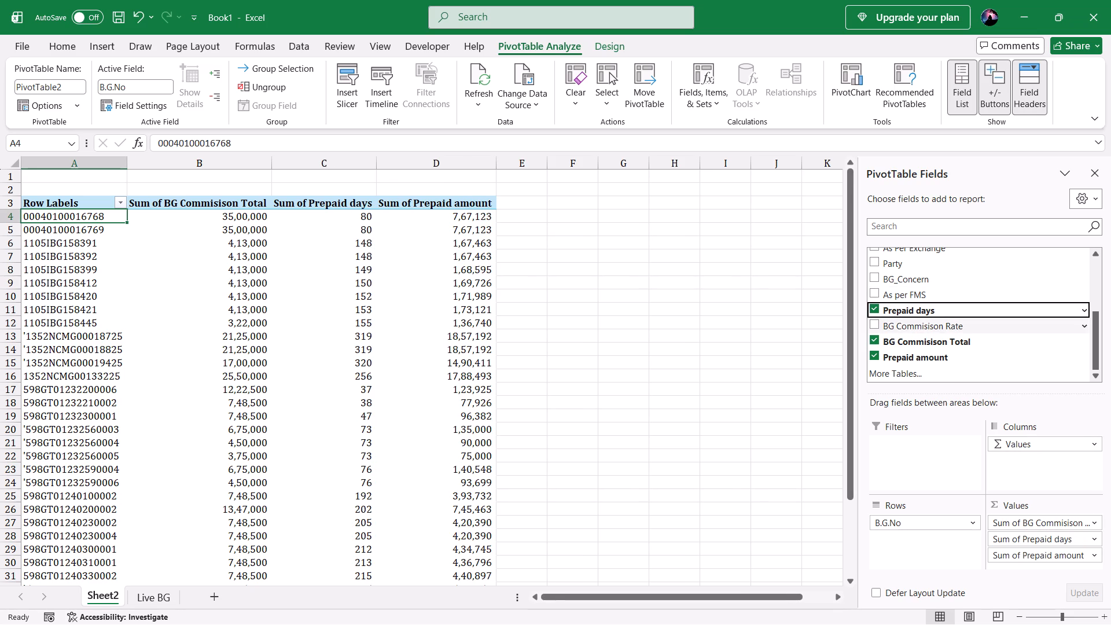
Add As Per Exchange as the first PivotTable value, ahead of BG Commisison Total.
{"action": "scroll", "coordinate": [891, 321], "scroll_direction": "up", "scroll_amount": 2}
{"action": "left_click_drag", "start_coordinate": [882, 321], "coordinate": [1003, 494]}
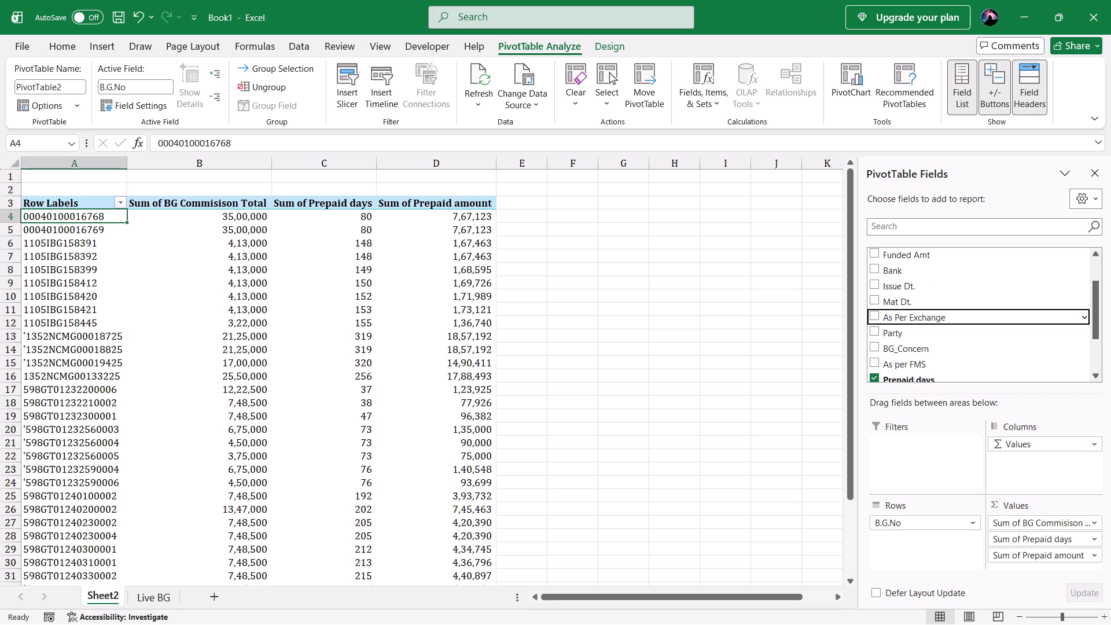
{"action": "left_click_drag", "start_coordinate": [1003, 494], "coordinate": [1015, 515]}
{"action": "left_click_drag", "start_coordinate": [1015, 515], "coordinate": [1015, 514]}
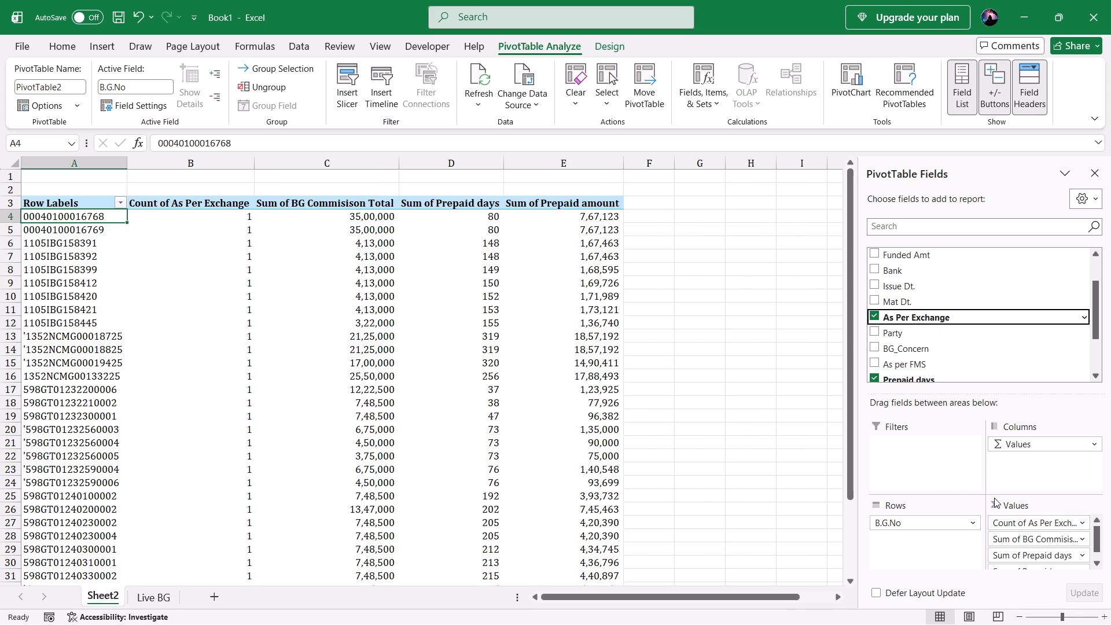
Replace As Per Exchange with Funded Amt as the first PivotTable value, ahead of BG Commisison Total.
{"action": "key", "text": "ctrl+z"}
{"action": "left_click", "coordinate": [1048, 527]}
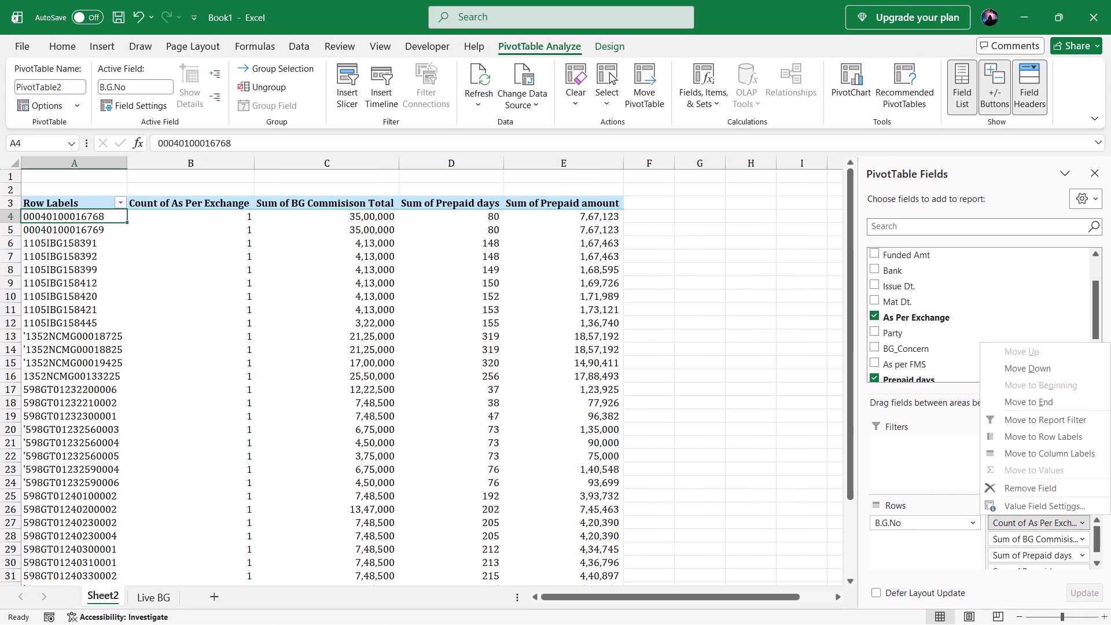
{"action": "left_click", "coordinate": [1011, 490]}
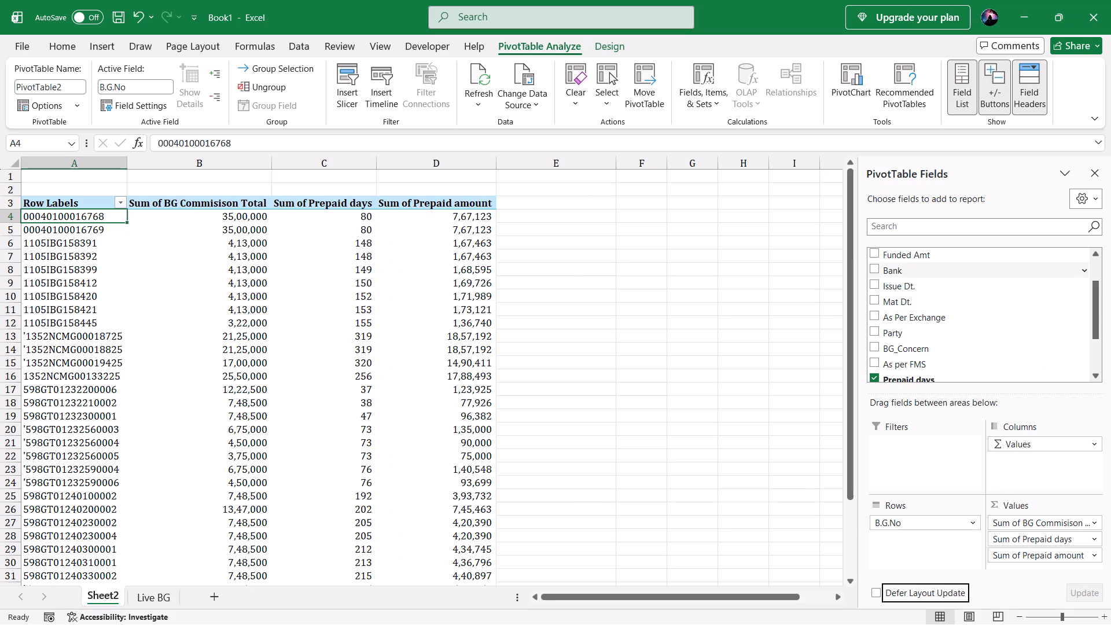
{"action": "left_click_drag", "start_coordinate": [881, 260], "coordinate": [1013, 508]}
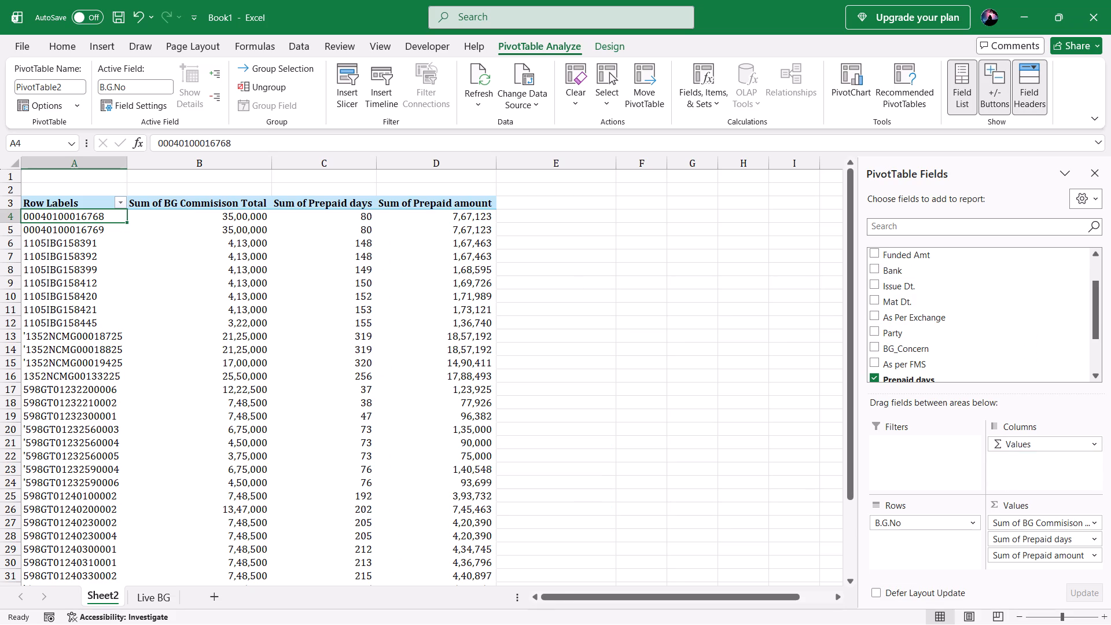
{"action": "left_click_drag", "start_coordinate": [1013, 508], "coordinate": [1013, 514]}
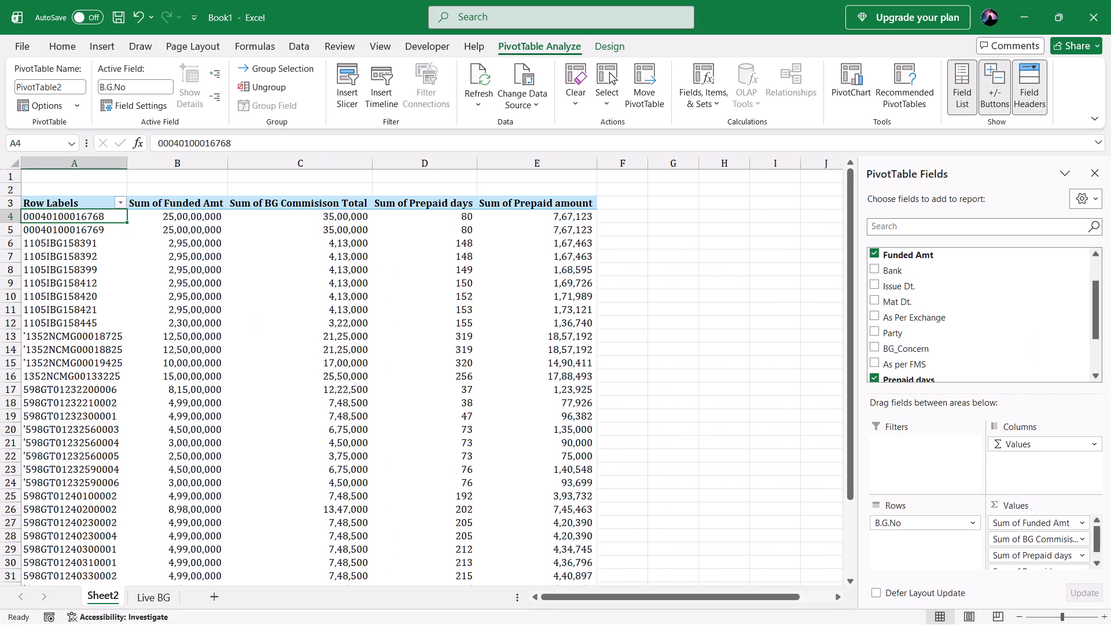
Examine the PivotTable from its headers down the Funded Amt column to the Grand Total row.
{"action": "left_click", "coordinate": [542, 424]}
{"action": "key", "text": "ctrl+a"}
{"action": "key", "text": "Left"}
{"action": "key", "text": "Left"}
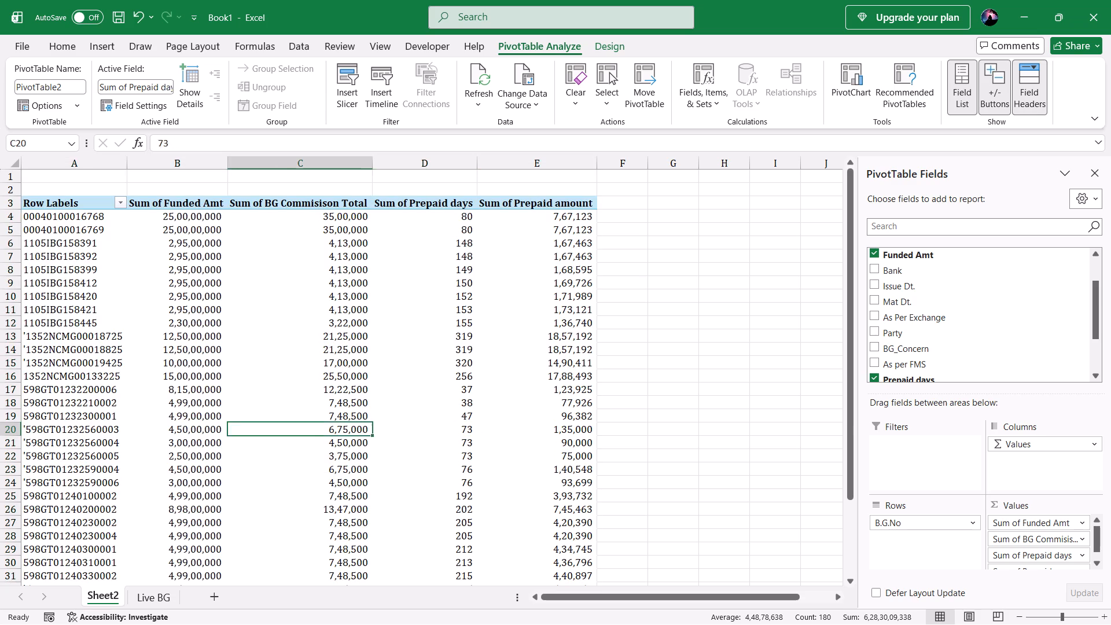
{"action": "key", "text": "Left"}
{"action": "key", "text": "Left"}
{"action": "key", "text": "Left"}
{"action": "key", "text": "Up"}
{"action": "key", "text": "Up"}
{"action": "key", "text": "Up"}
{"action": "key", "text": "Up"}
{"action": "key", "text": "Up"}
{"action": "key", "text": "Up"}
{"action": "key", "text": "Up"}
{"action": "key", "text": "Up"}
{"action": "key", "text": "Up"}
{"action": "key", "text": "Up"}
{"action": "key", "text": "Up"}
{"action": "key", "text": "Up"}
{"action": "key", "text": "Up"}
{"action": "key", "text": "Up"}
{"action": "key", "text": "Up"}
{"action": "key", "text": "Up"}
{"action": "key", "text": "Up"}
{"action": "key", "text": "Up"}
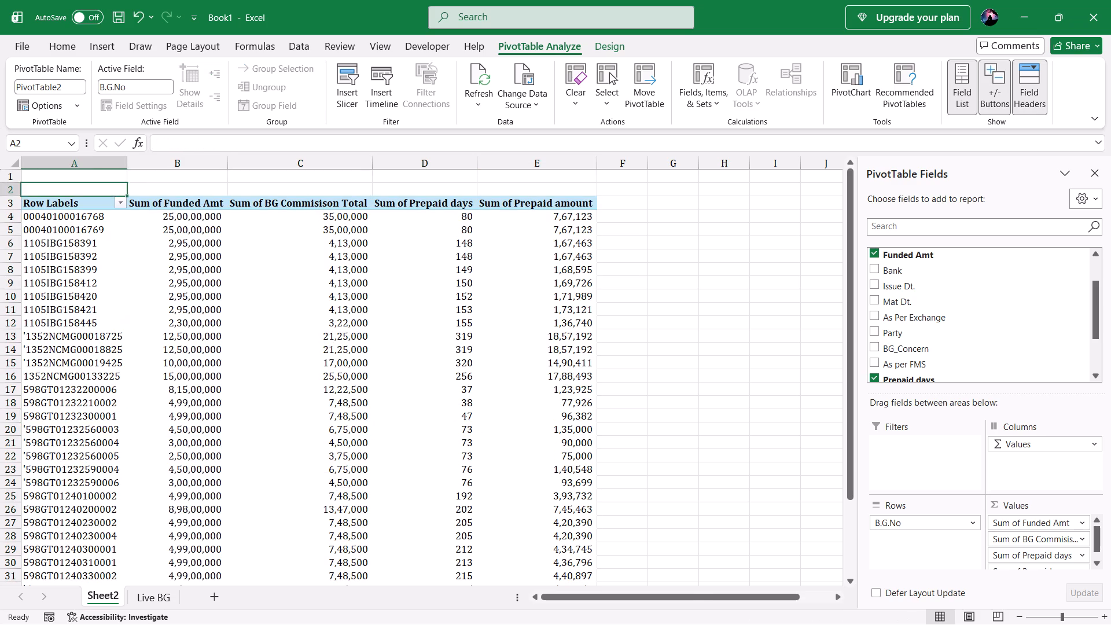
{"action": "key", "text": "Right"}
{"action": "key", "text": "Down"}
{"action": "key", "text": "Down"}
{"action": "key", "text": "ctrl+Down"}
{"action": "key", "text": "Down"}
{"action": "key", "text": "Down"}
{"action": "key", "text": "Up"}
{"action": "key", "text": "Up"}
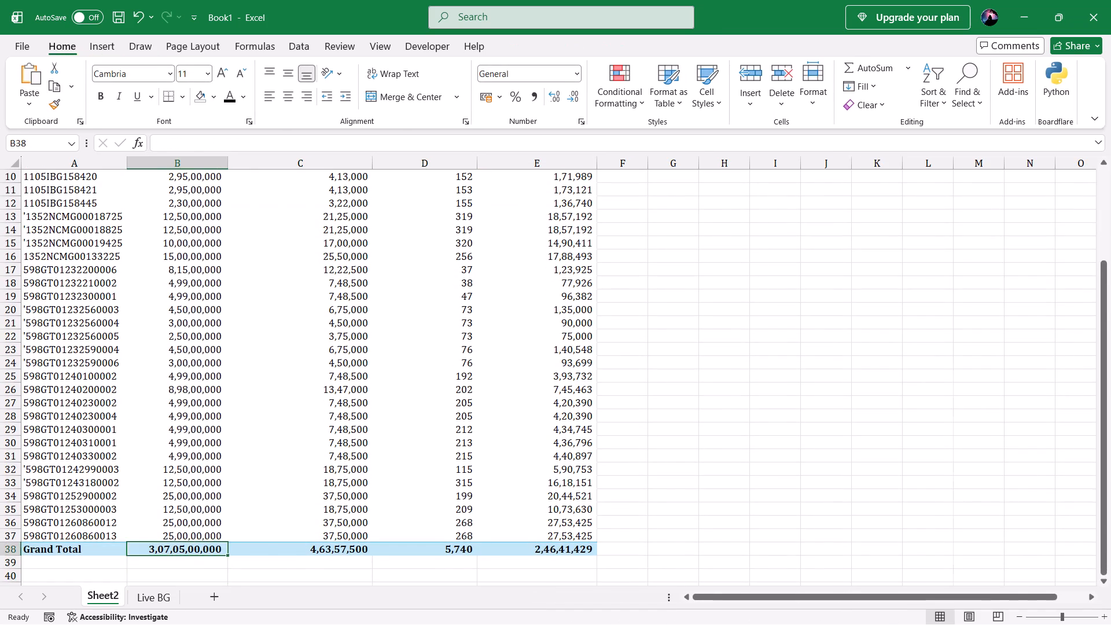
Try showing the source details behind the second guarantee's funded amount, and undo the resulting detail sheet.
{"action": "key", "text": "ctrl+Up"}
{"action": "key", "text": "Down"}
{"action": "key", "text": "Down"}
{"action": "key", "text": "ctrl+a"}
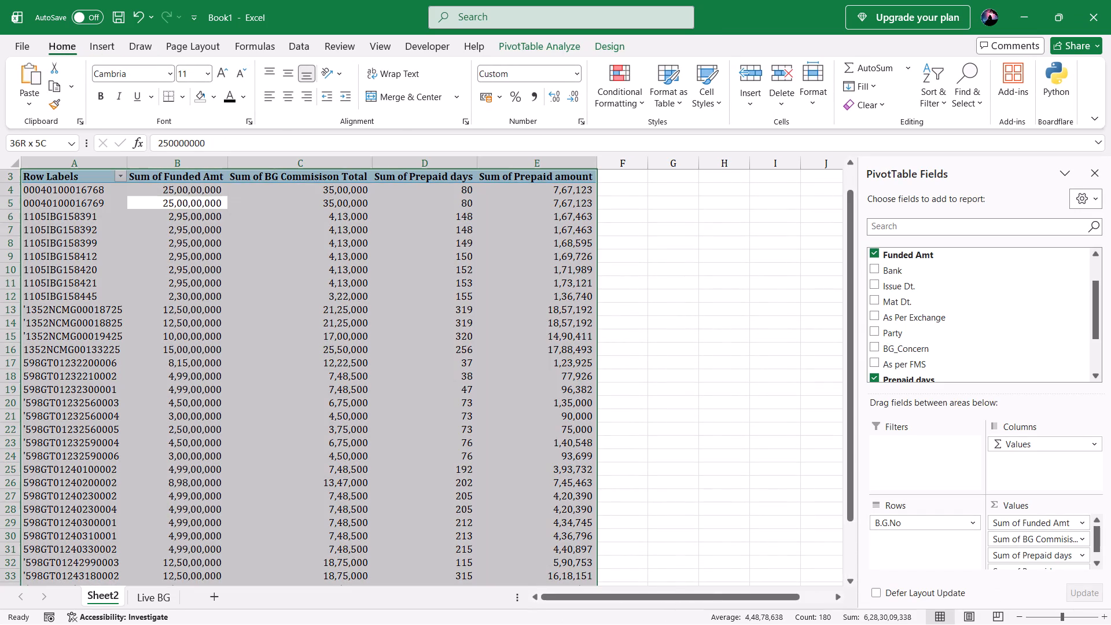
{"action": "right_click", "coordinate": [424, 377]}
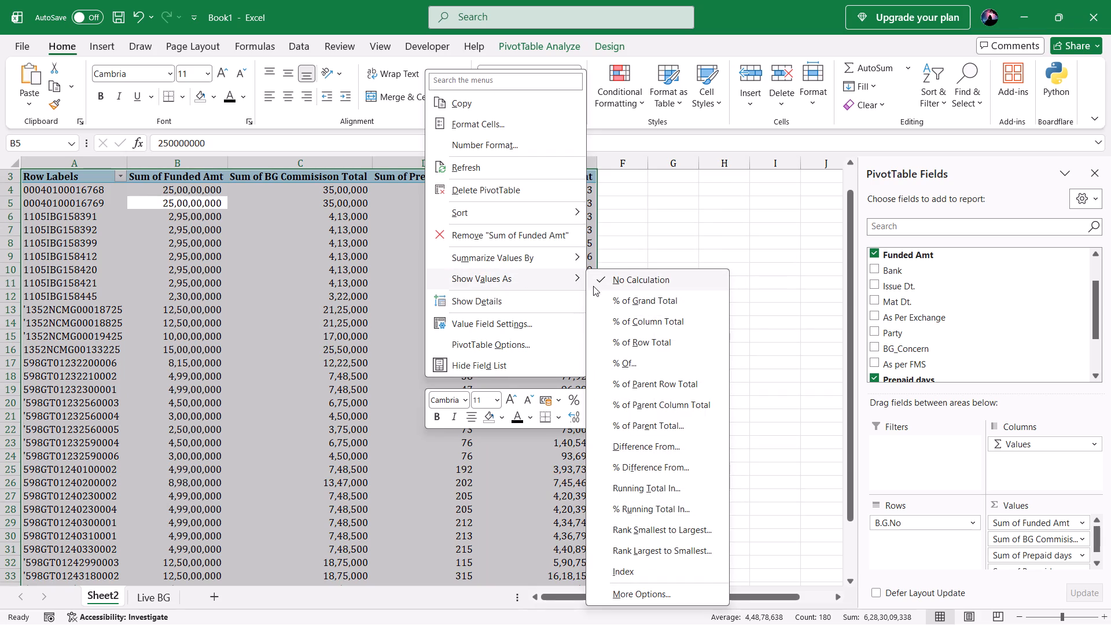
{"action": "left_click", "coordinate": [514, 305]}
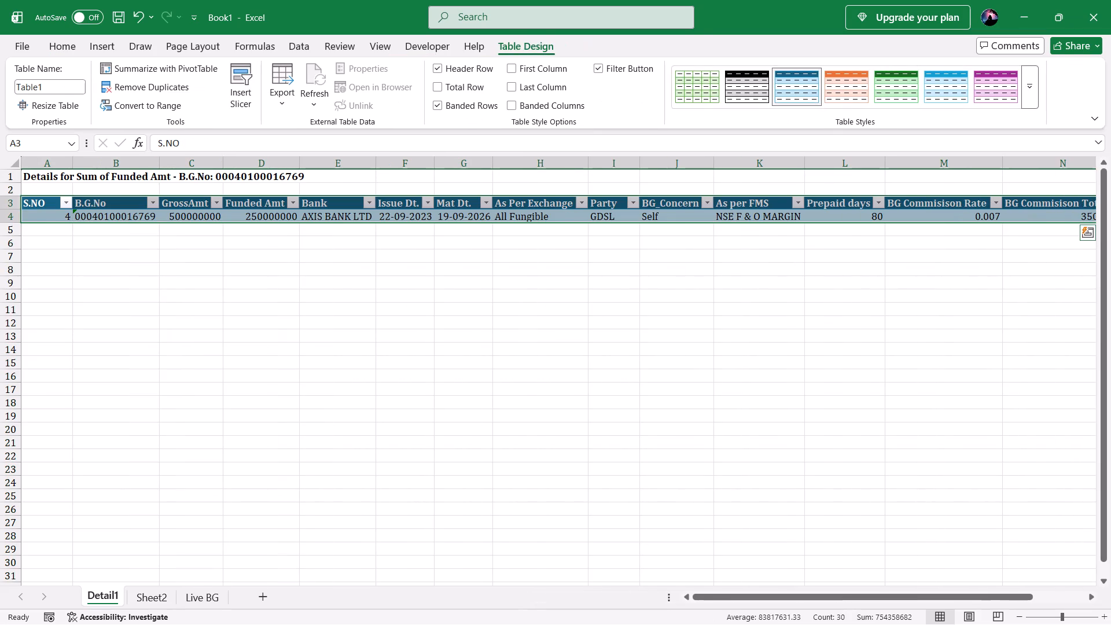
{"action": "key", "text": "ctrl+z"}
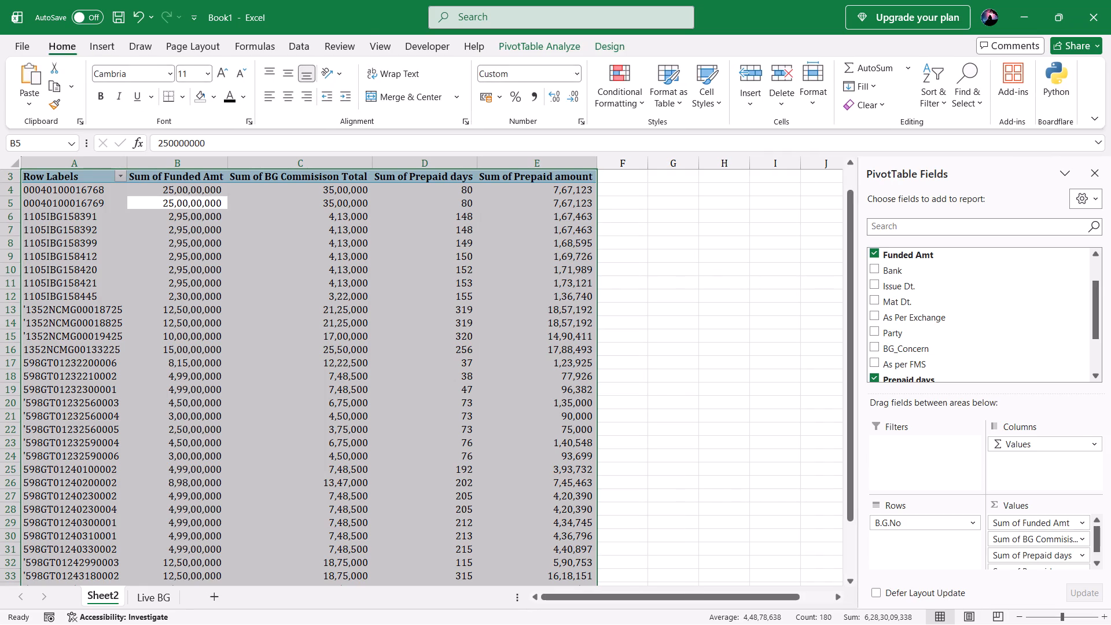
Review the PivotTable Options for layout, printing, alt text and display, and leave without applying changes.
{"action": "right_click", "coordinate": [207, 330]}
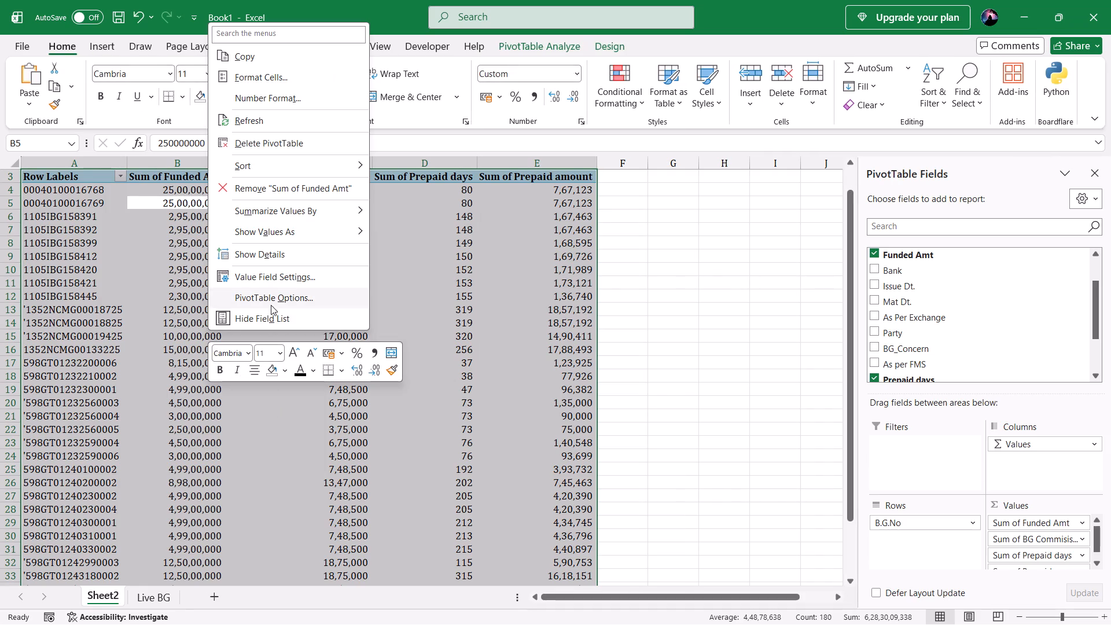
{"action": "left_click", "coordinate": [270, 296]}
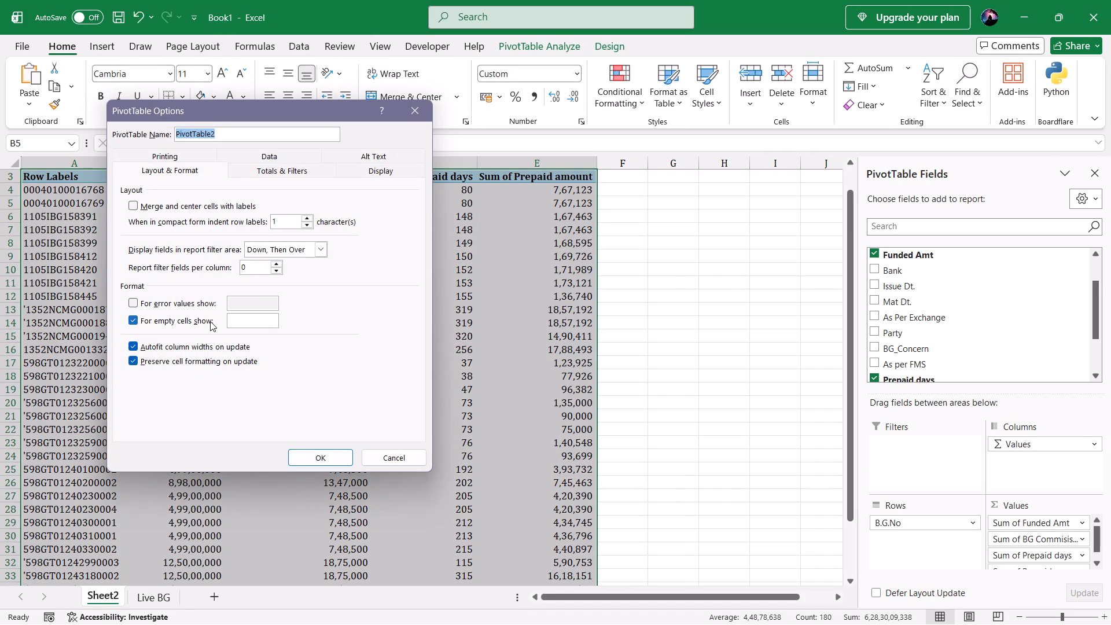
{"action": "left_click", "coordinate": [183, 154]}
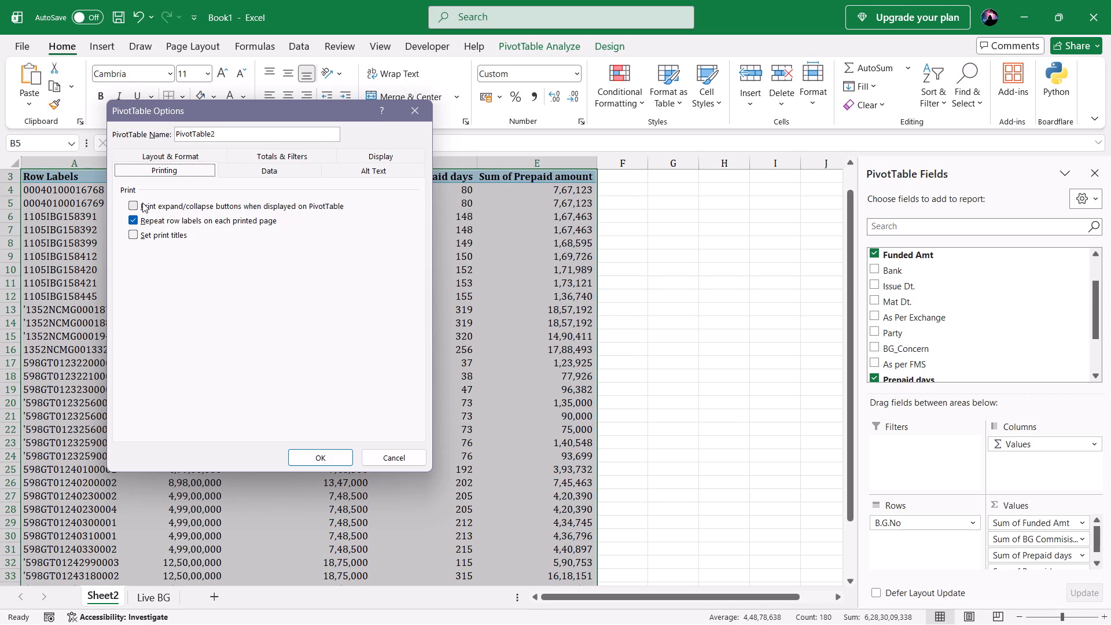
{"action": "left_click", "coordinate": [240, 184]}
{"action": "left_click", "coordinate": [244, 181]}
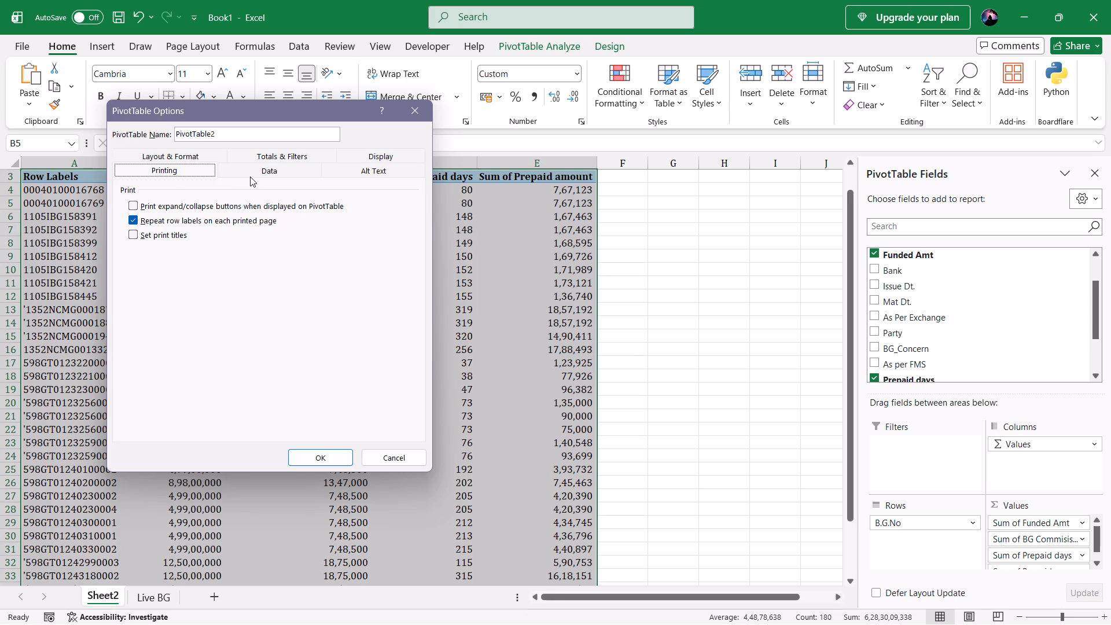
{"action": "left_click", "coordinate": [250, 177]}
{"action": "left_click", "coordinate": [366, 170]}
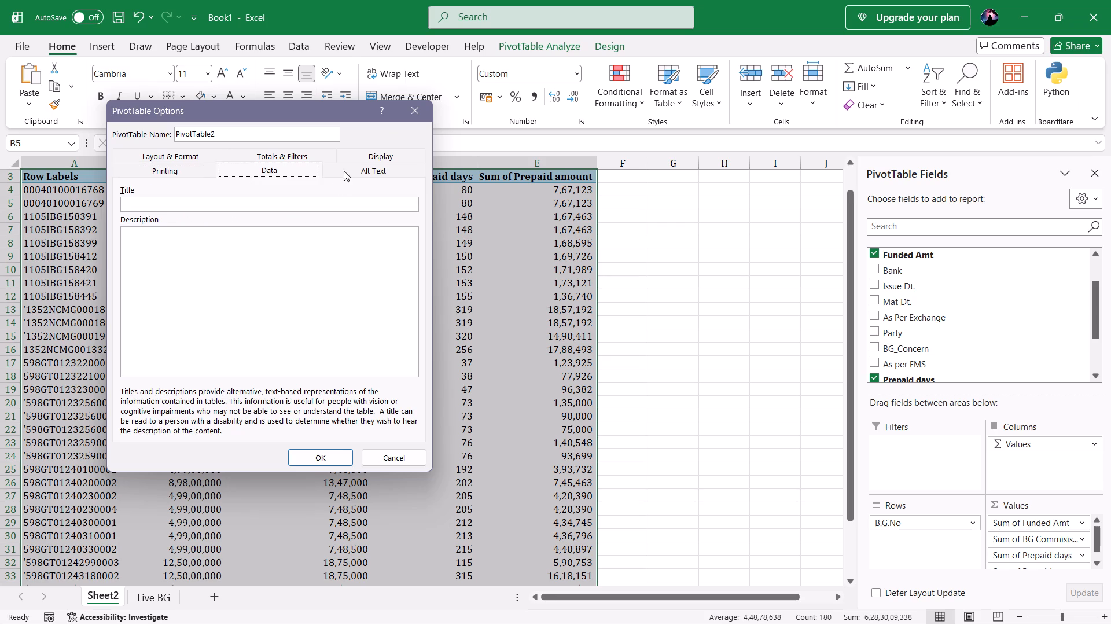
{"action": "left_click", "coordinate": [358, 164]}
{"action": "left_click", "coordinate": [363, 161]}
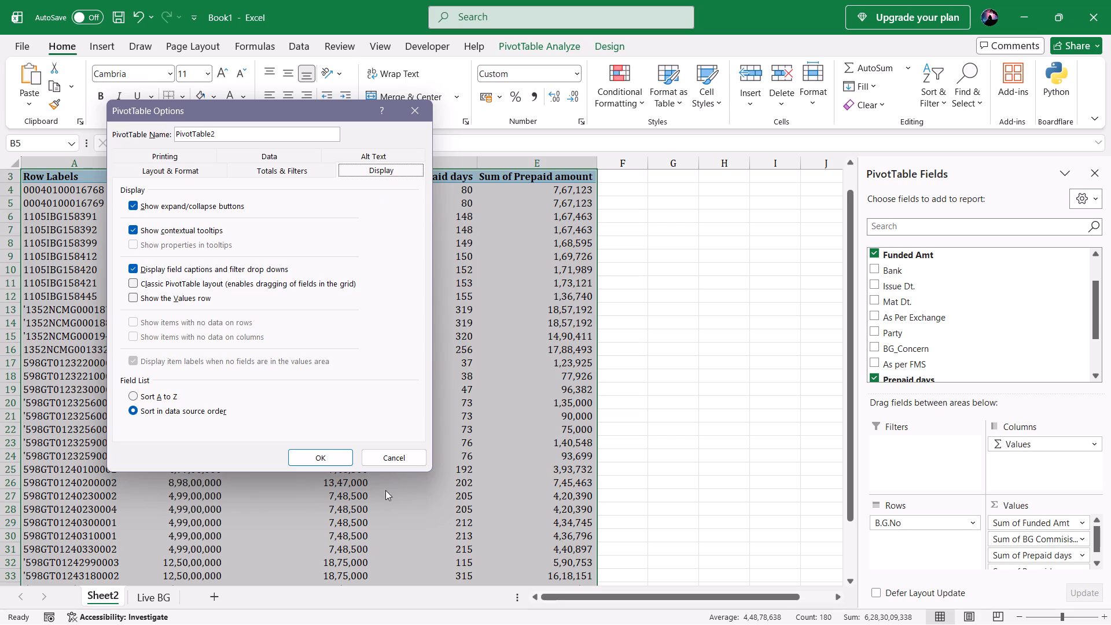
{"action": "left_click", "coordinate": [392, 447]}
{"action": "left_click", "coordinate": [389, 457]}
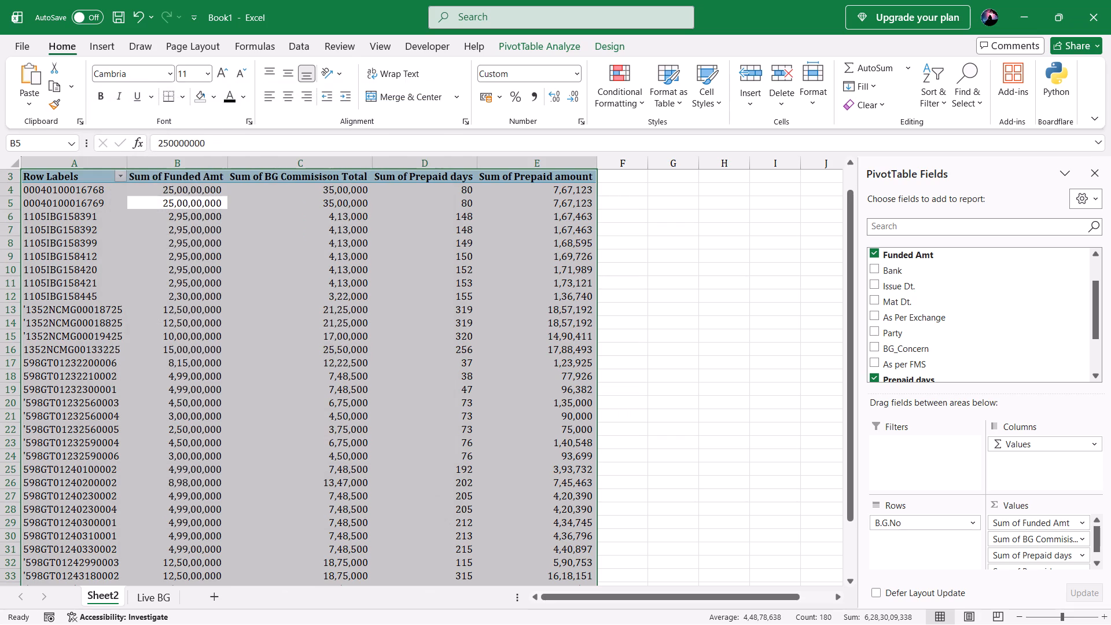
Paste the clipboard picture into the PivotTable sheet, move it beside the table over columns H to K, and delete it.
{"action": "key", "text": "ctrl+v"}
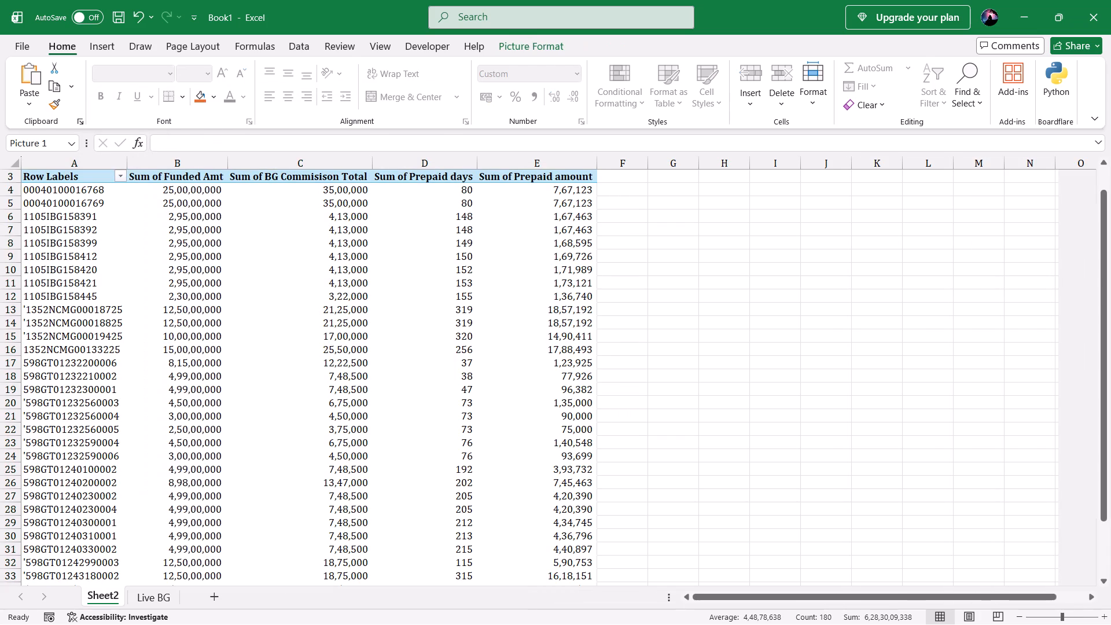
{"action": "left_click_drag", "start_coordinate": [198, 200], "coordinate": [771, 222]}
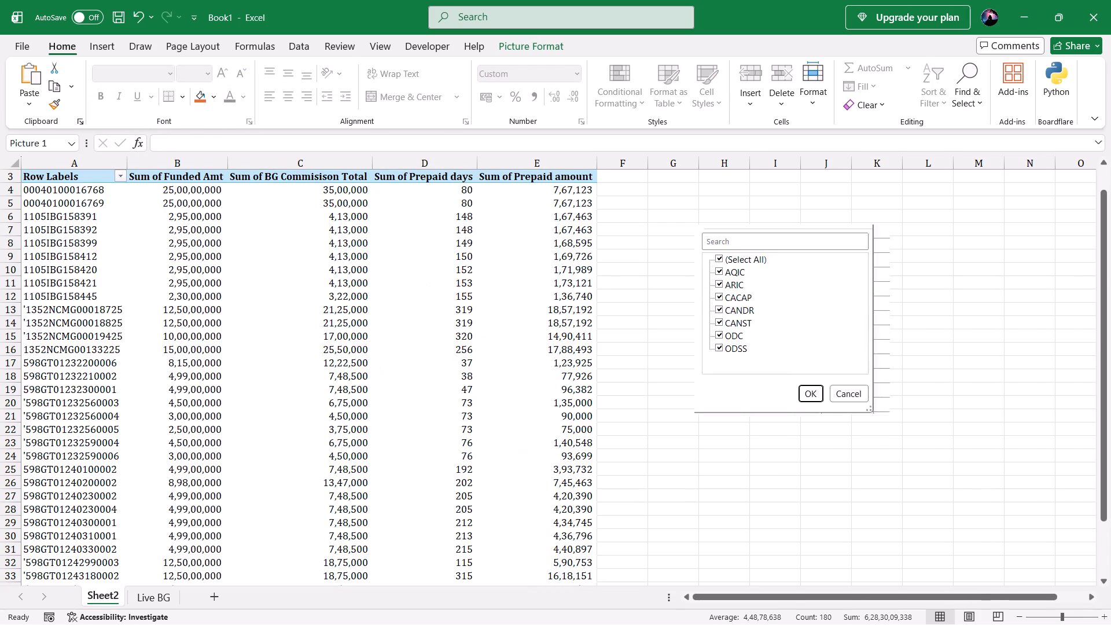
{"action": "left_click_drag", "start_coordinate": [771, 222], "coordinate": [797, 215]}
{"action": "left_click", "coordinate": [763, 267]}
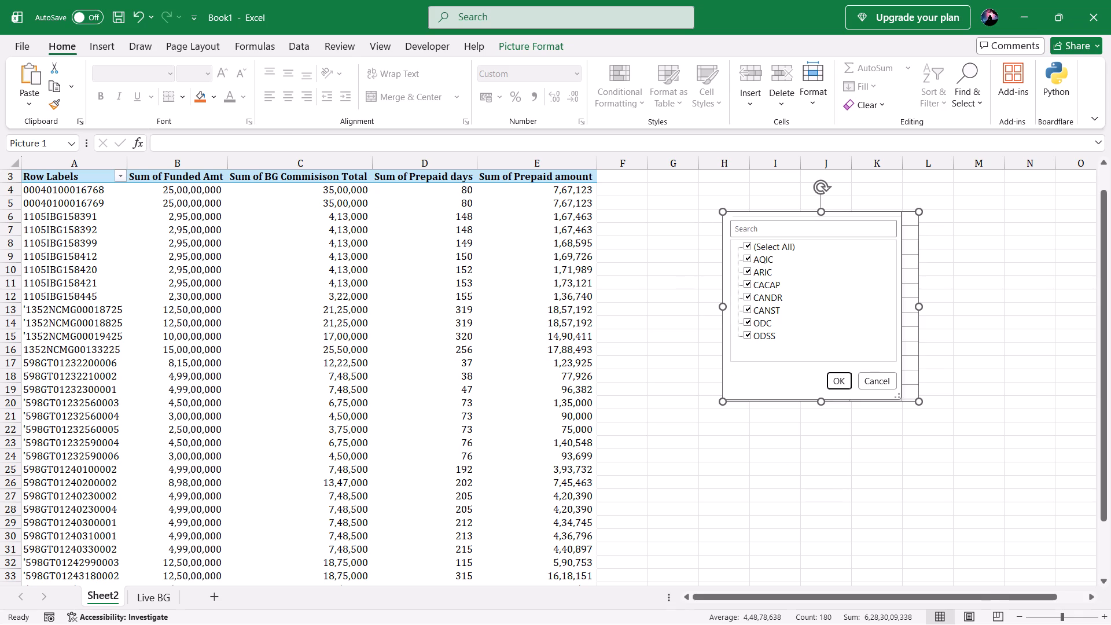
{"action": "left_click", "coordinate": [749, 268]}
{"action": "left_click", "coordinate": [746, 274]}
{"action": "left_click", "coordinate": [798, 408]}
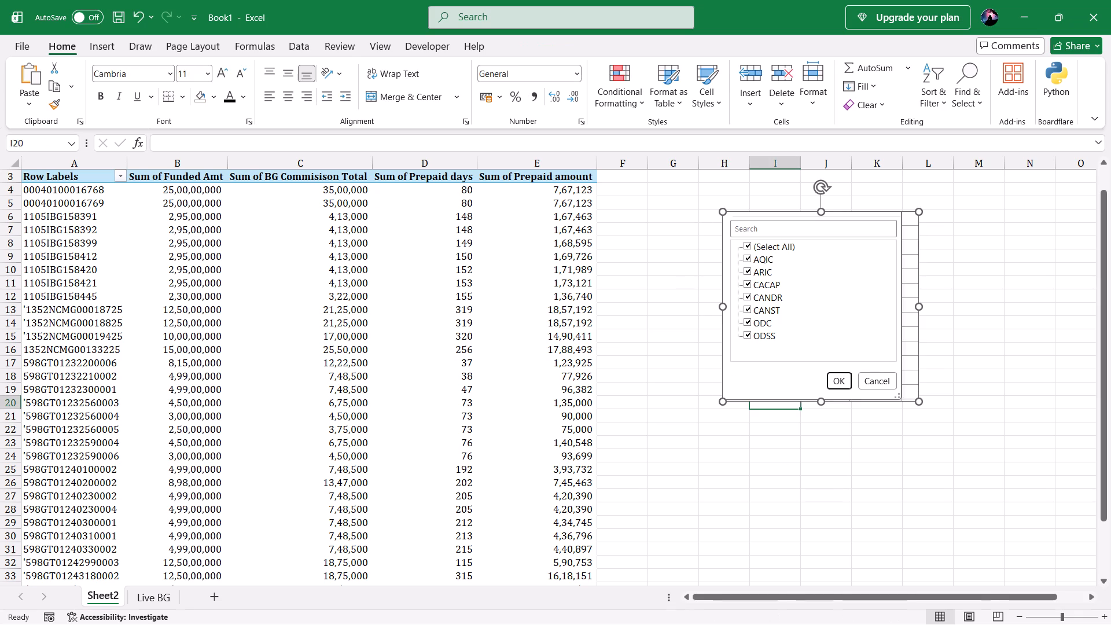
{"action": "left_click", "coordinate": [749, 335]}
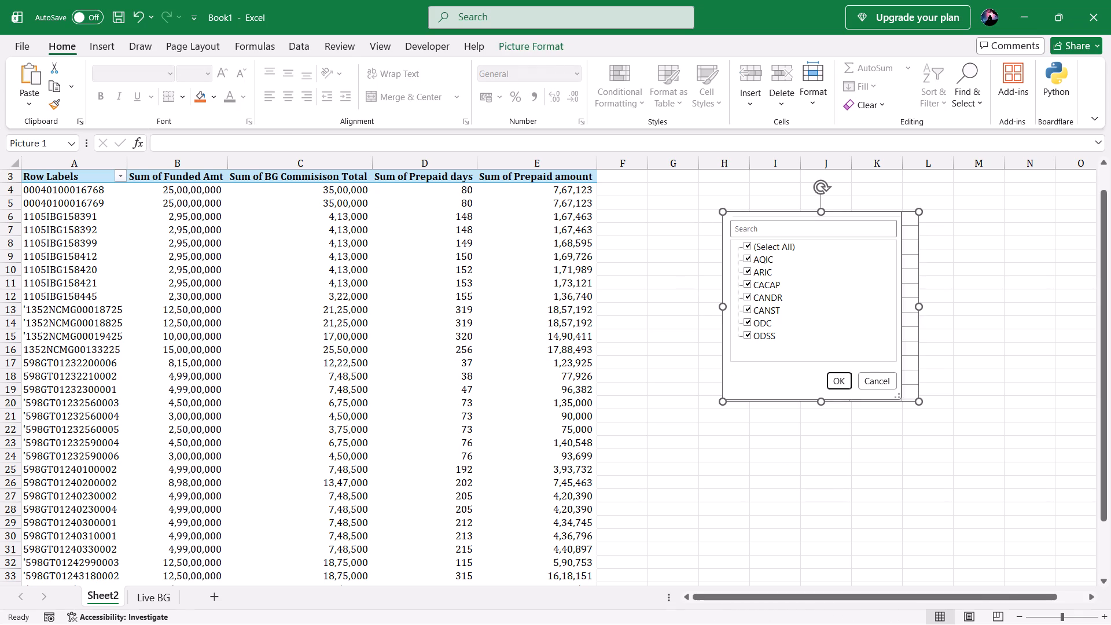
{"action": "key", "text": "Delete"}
Insert two blank rows at row 2, above the PivotTable.
{"action": "key", "text": "Up"}
{"action": "key", "text": "Up"}
{"action": "key", "text": "Up"}
{"action": "key", "text": "Up"}
{"action": "key", "text": "Up"}
{"action": "key", "text": "Up"}
{"action": "key", "text": "Up"}
{"action": "key", "text": "Up"}
{"action": "key", "text": "Up"}
{"action": "key", "text": "Up"}
{"action": "key", "text": "Up"}
{"action": "key", "text": "Up"}
{"action": "key", "text": "Up"}
{"action": "key", "text": "Up"}
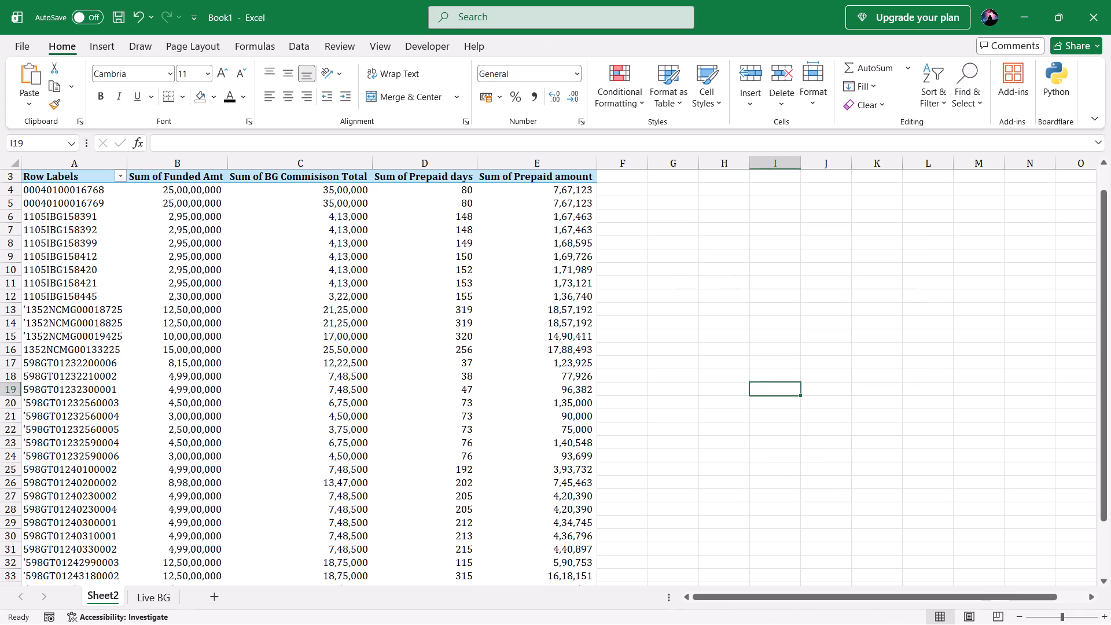
{"action": "key", "text": "Left"}
{"action": "key", "text": "Left"}
{"action": "key", "text": "Left"}
{"action": "key", "text": "Left"}
{"action": "key", "text": "Left"}
{"action": "key", "text": "Left"}
{"action": "key", "text": "Left"}
{"action": "key", "text": "Left"}
{"action": "key", "text": "Left"}
{"action": "key", "text": "Left"}
{"action": "key", "text": "Left"}
{"action": "key", "text": "Left"}
{"action": "key", "text": "Left"}
{"action": "key", "text": "Left"}
{"action": "key", "text": "Left"}
{"action": "key", "text": "Up"}
{"action": "key", "text": "Up"}
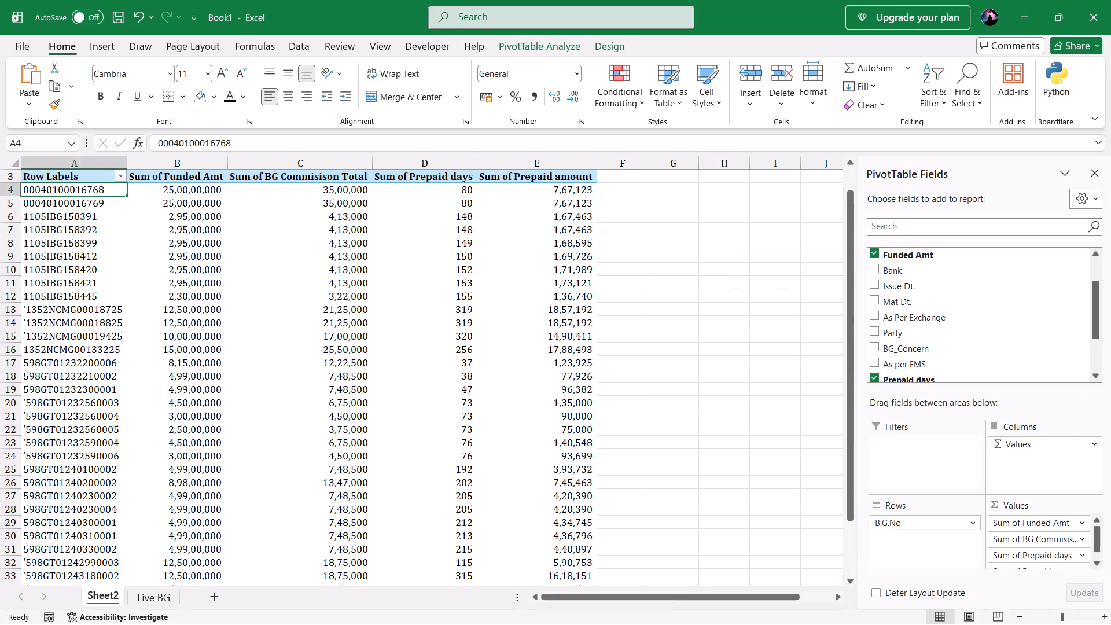
{"action": "key", "text": "Up"}
{"action": "key", "text": "Up"}
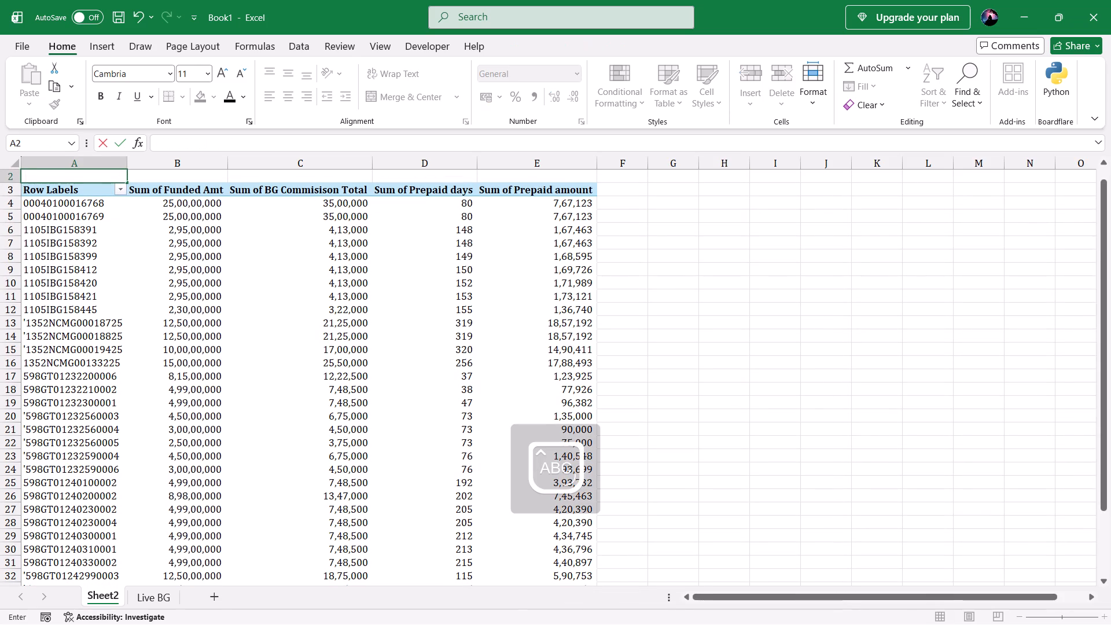
{"action": "key", "text": "shift+space"}
{"action": "key", "text": "ctrl+plus"}
{"action": "key", "text": "ctrl+plus"}
{"action": "key", "text": "Escape"}
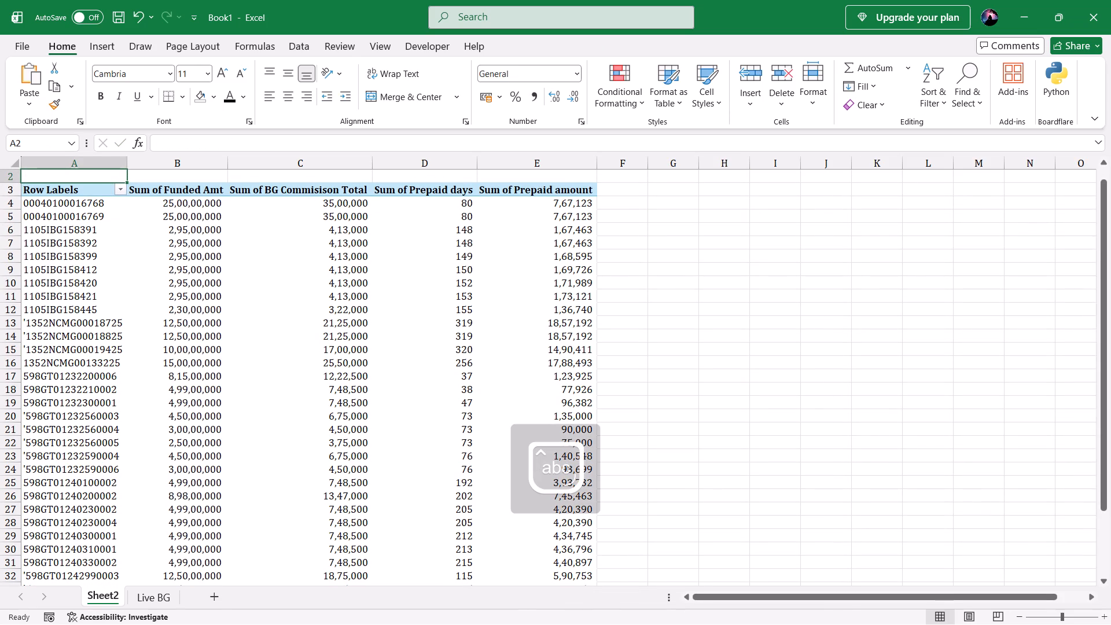
{"action": "key", "text": "shift+space"}
{"action": "key", "text": "ctrl+plus"}
{"action": "key", "text": "ctrl+plus"}
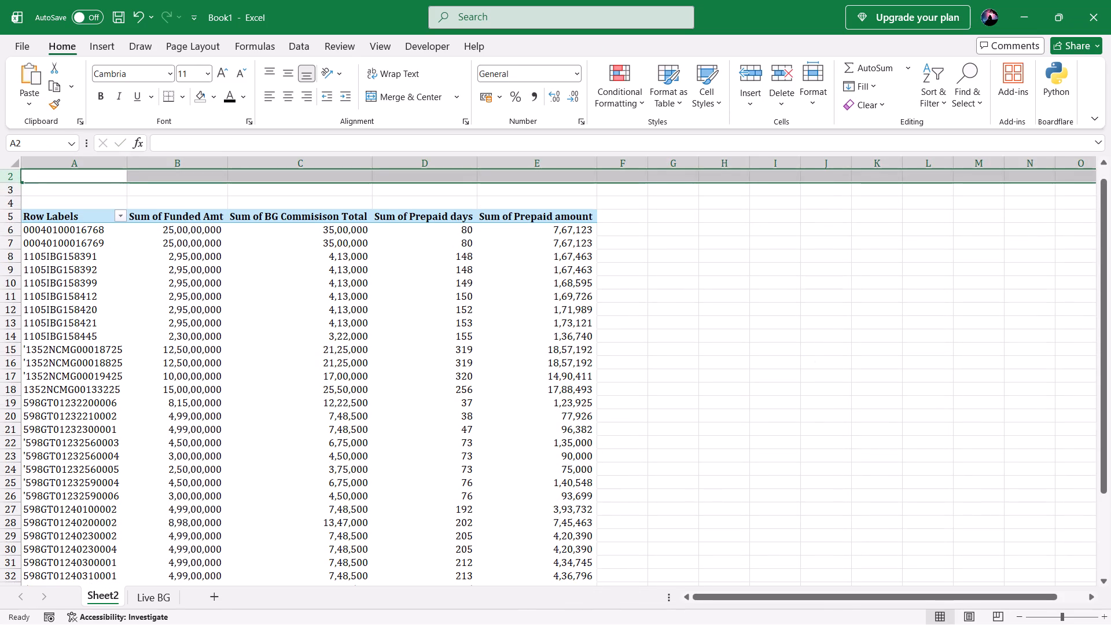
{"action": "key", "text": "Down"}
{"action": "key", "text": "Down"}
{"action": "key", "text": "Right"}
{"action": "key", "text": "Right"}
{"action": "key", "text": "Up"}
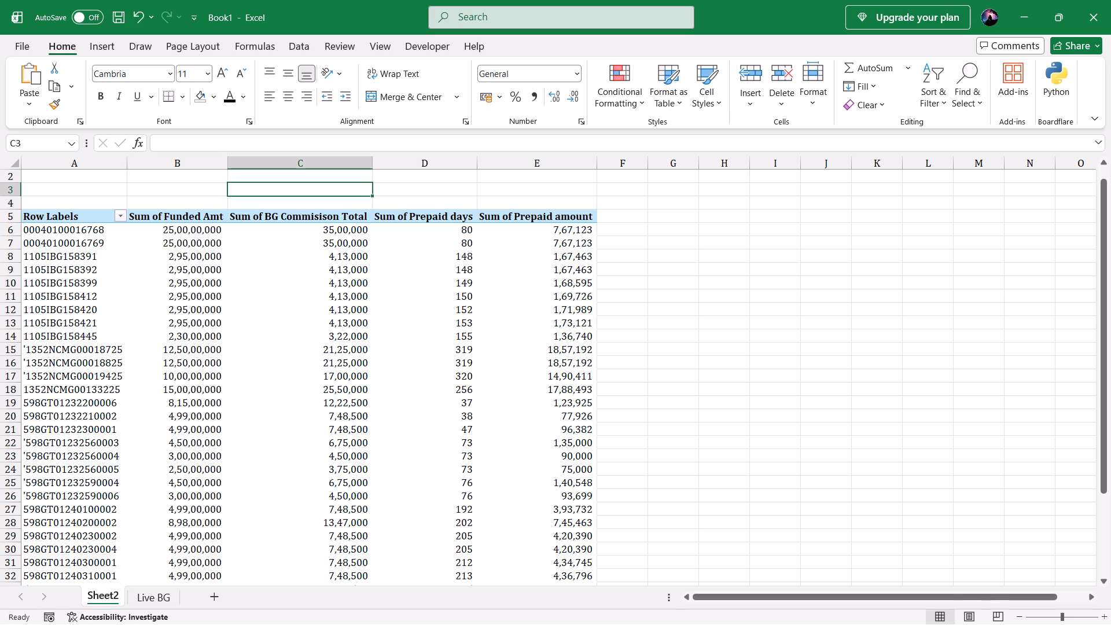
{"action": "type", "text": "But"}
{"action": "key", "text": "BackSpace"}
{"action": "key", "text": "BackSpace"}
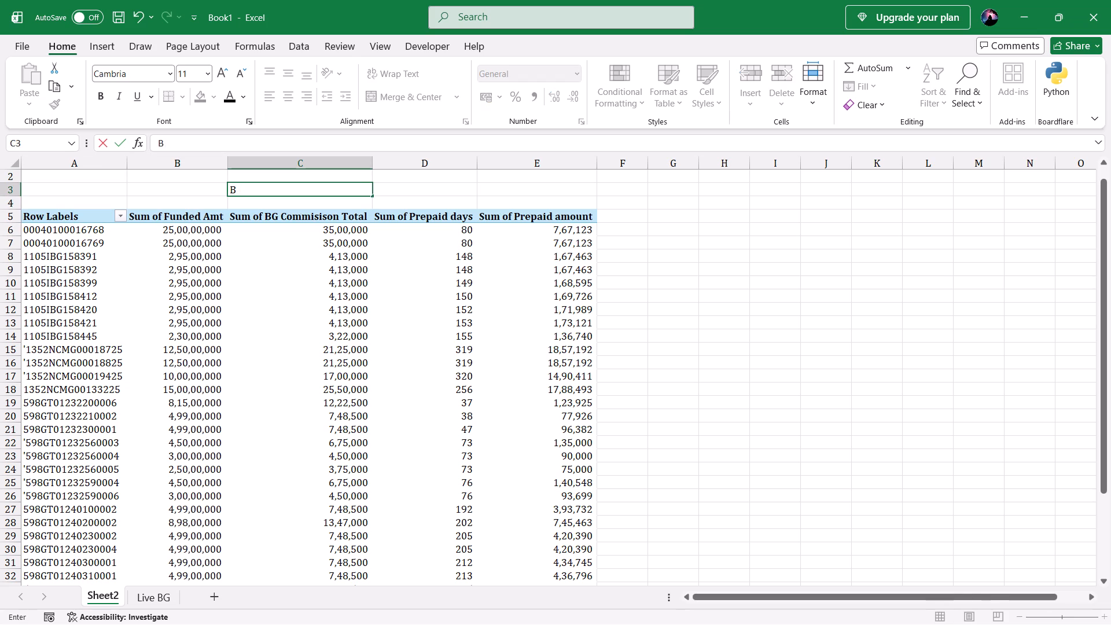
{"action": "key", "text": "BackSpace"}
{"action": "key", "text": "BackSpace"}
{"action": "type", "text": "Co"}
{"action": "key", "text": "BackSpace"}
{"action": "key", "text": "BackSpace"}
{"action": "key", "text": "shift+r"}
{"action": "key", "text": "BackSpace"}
Enter the label "B.G NO" in cell C3 above the PivotTable, checking the heading on the Live BG sheet.
{"action": "key", "text": "alt+Tab"}
{"action": "key", "text": "alt+Tab"}
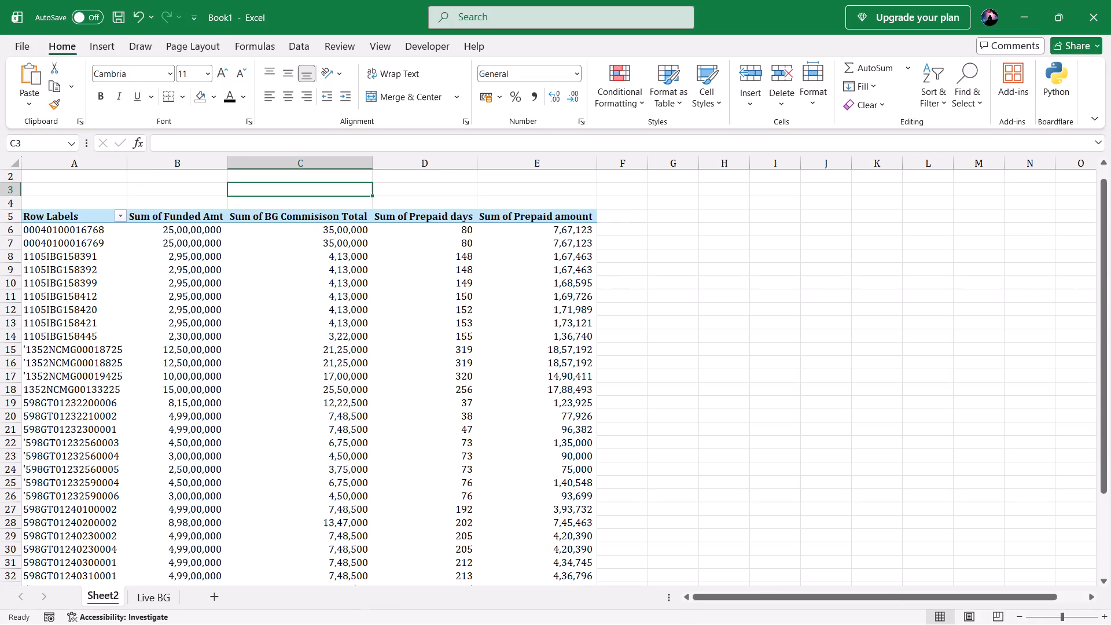
{"action": "key", "text": "ctrl+Page_Down"}
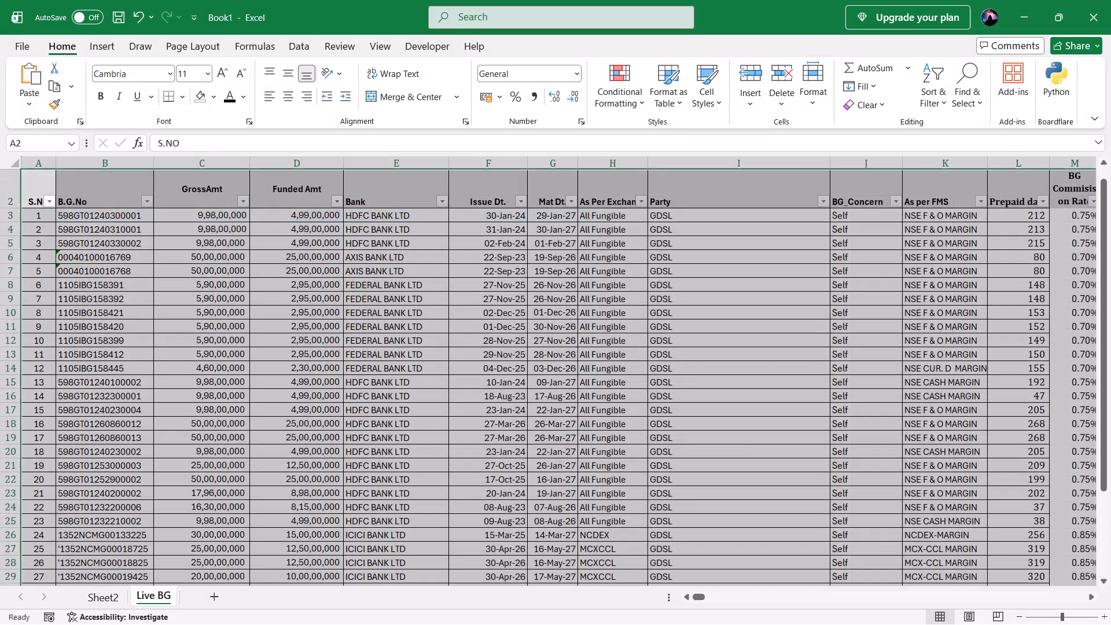
{"action": "key", "text": "ctrl+Page_Up"}
{"action": "type", "text": "B.g"}
{"action": "key", "text": "BackSpace"}
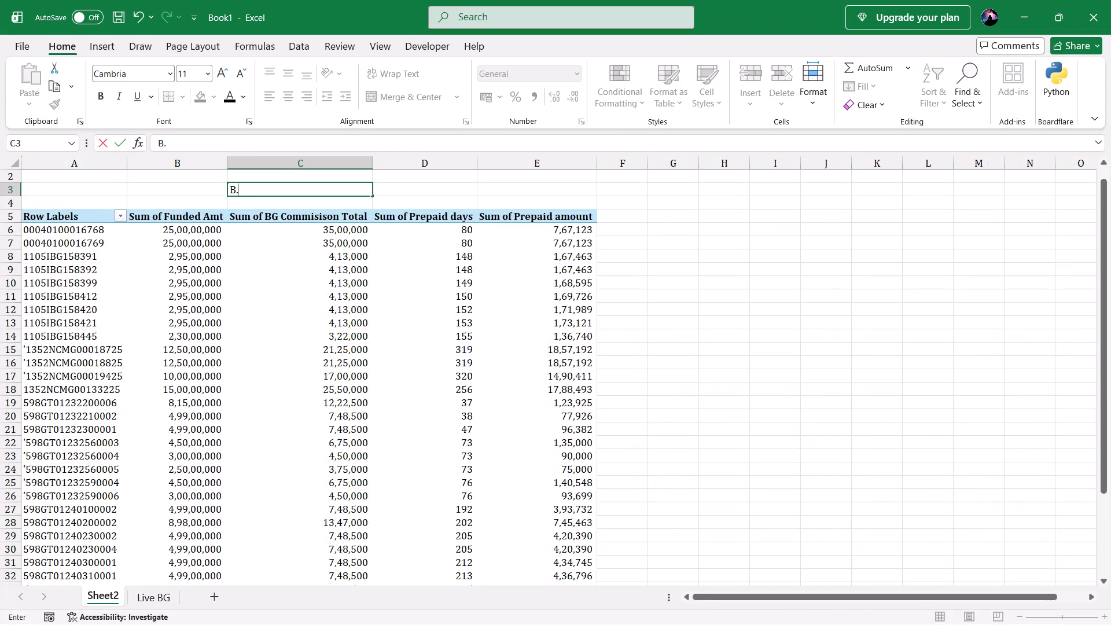
{"action": "key", "text": "BackSpace"}
{"action": "type", "text": "G"}
{"action": "key", "text": "space"}
{"action": "key", "text": "BackSpace"}
{"action": "key", "text": "BackSpace"}
{"action": "type", "text": ".G NO"}
{"action": "key", "text": "Return"}
{"action": "key", "text": "Up"}
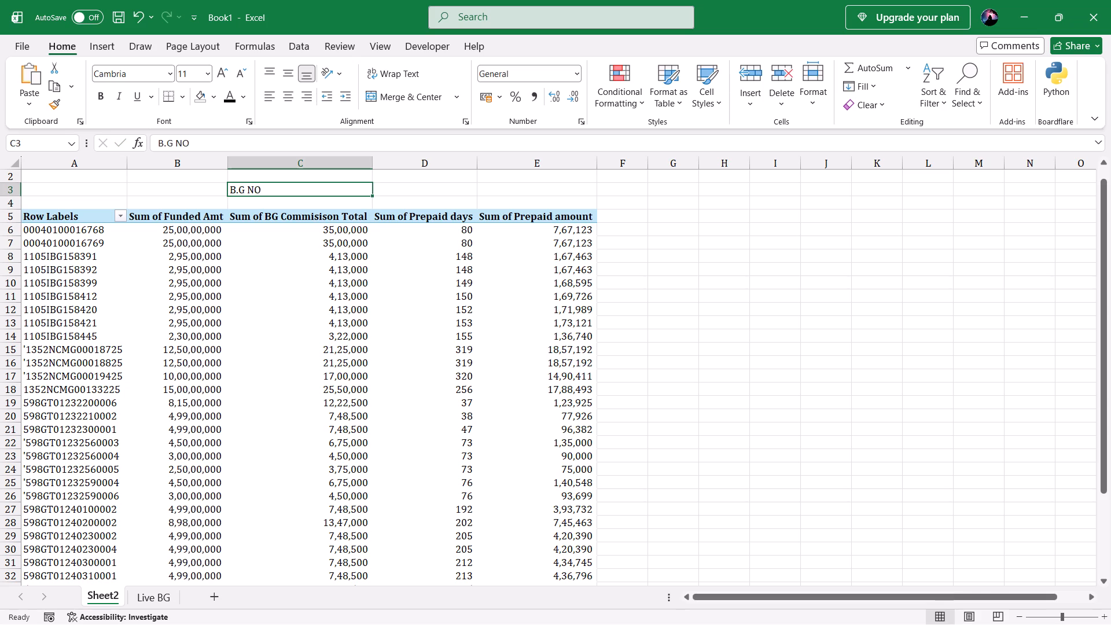
Look through the guarantee list on the Live BG sheet of the GDSL_SA_Sep26 workbook up to its first rows, and return to Book1.
{"action": "scroll", "coordinate": [809, 358], "scroll_direction": "right", "scroll_amount": 1}
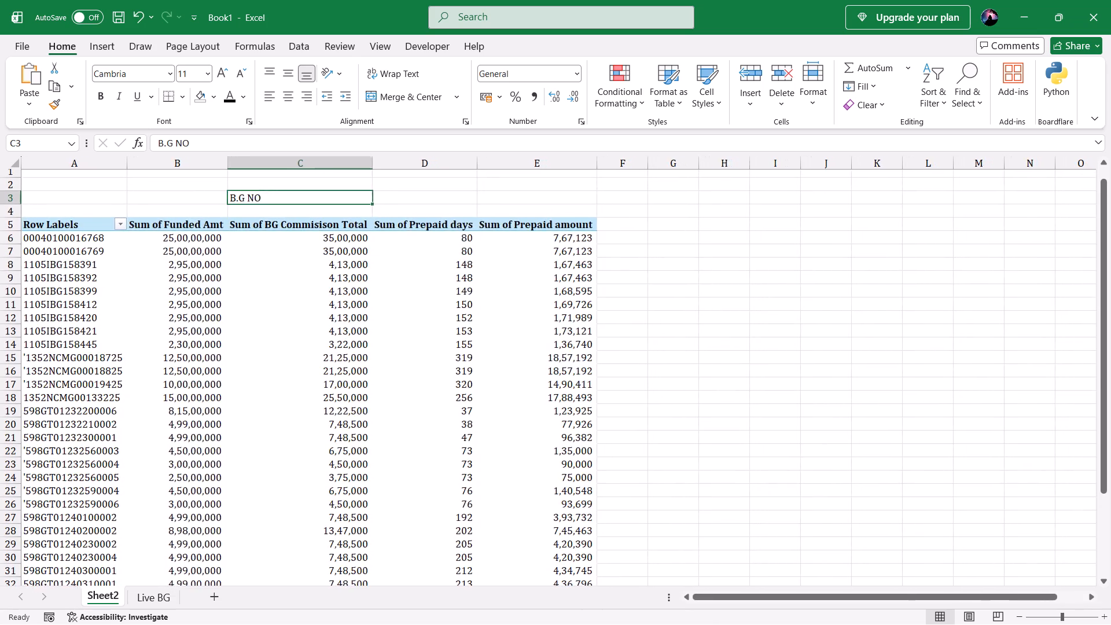
{"action": "key", "text": "Up"}
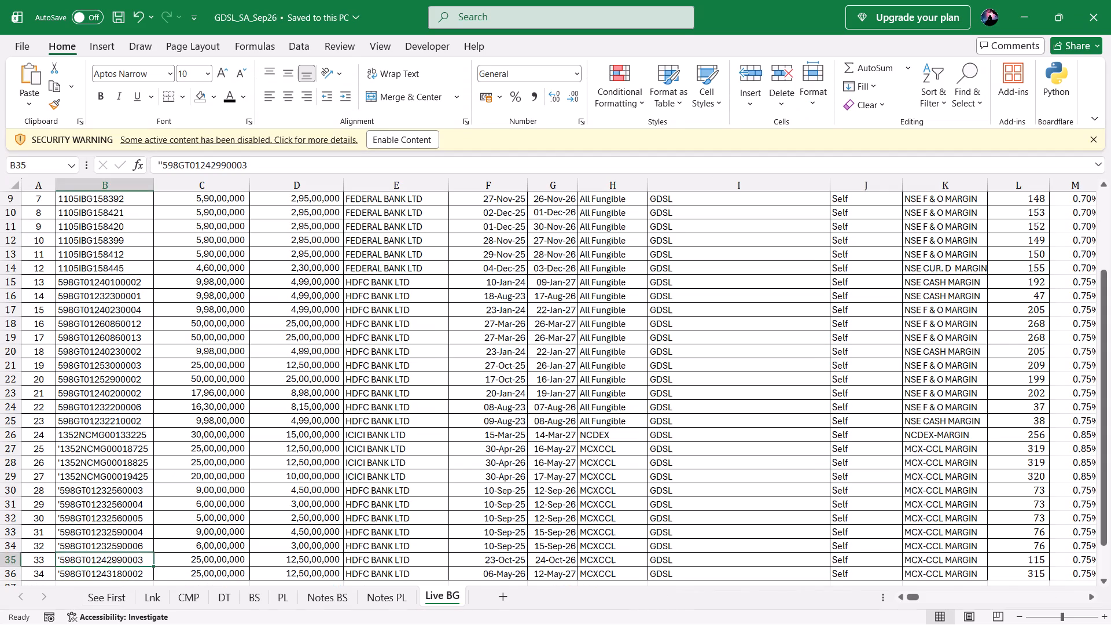
{"action": "key", "text": "Up"}
{"action": "key", "text": "Up"}
{"action": "key", "text": "Up"}
{"action": "key", "text": "Up"}
{"action": "key", "text": "Up"}
{"action": "key", "text": "Up"}
{"action": "key", "text": "Up"}
{"action": "key", "text": "Up"}
{"action": "key", "text": "Up"}
{"action": "key", "text": "Up"}
{"action": "key", "text": "Up"}
{"action": "key", "text": "Up"}
{"action": "key", "text": "Up"}
{"action": "key", "text": "Up"}
{"action": "key", "text": "Up"}
{"action": "key", "text": "Up"}
{"action": "key", "text": "Up"}
{"action": "key", "text": "Up"}
{"action": "key", "text": "Up"}
{"action": "key", "text": "Up"}
{"action": "key", "text": "Up"}
{"action": "key", "text": "Up"}
{"action": "key", "text": "Up"}
{"action": "key", "text": "Up"}
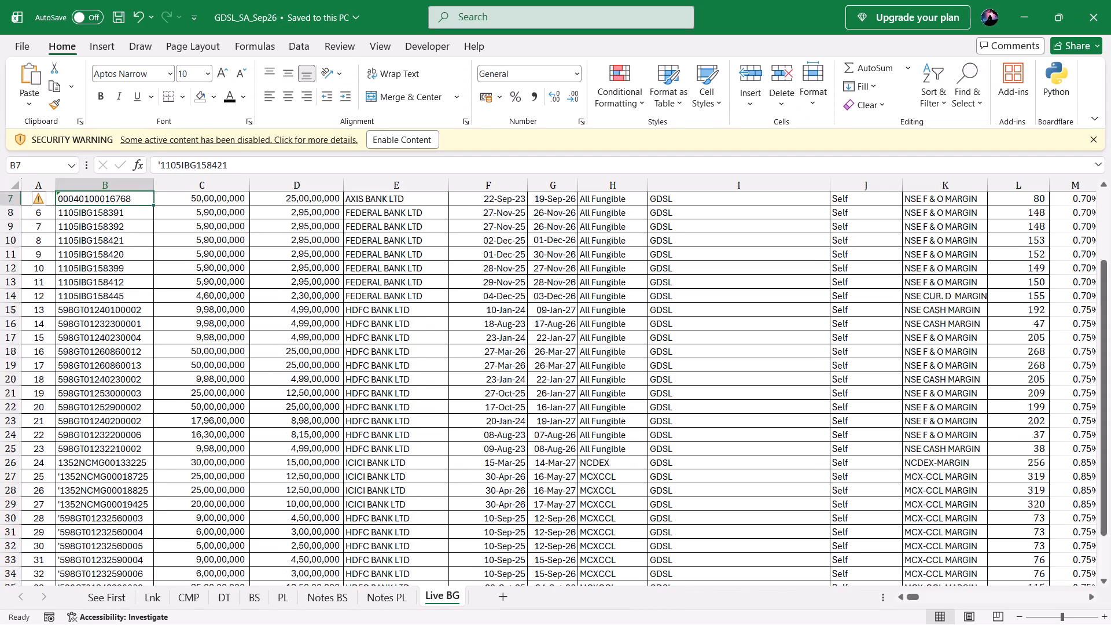
{"action": "key", "text": "Down"}
{"action": "key", "text": "Down"}
{"action": "key", "text": "Left"}
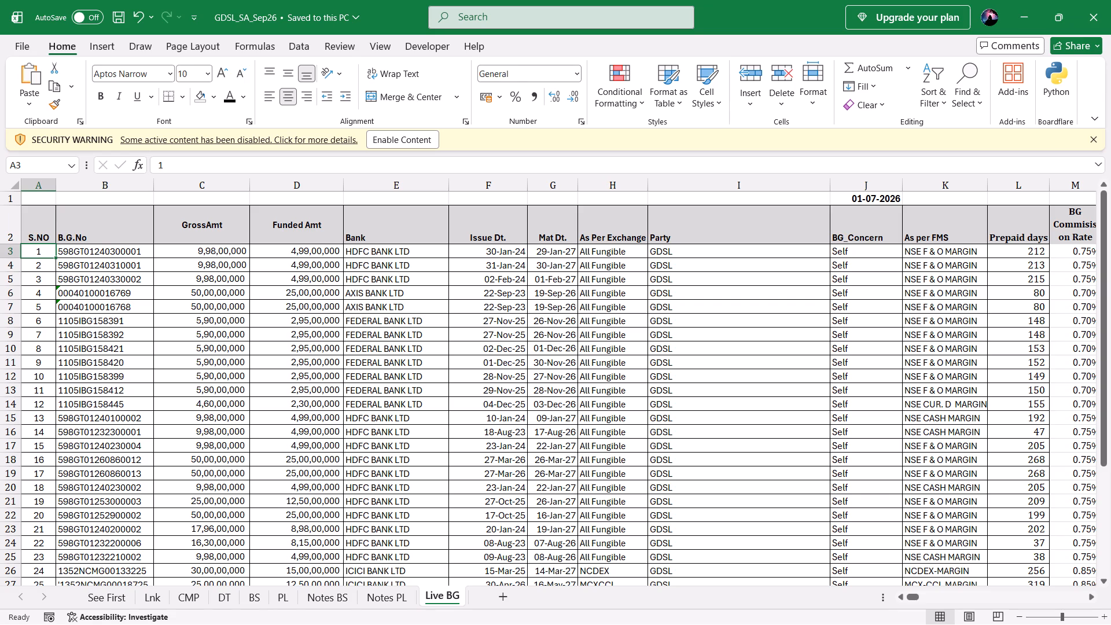
{"action": "key", "text": "alt+Tab"}
{"action": "key", "text": "Down"}
{"action": "key", "text": "Up"}
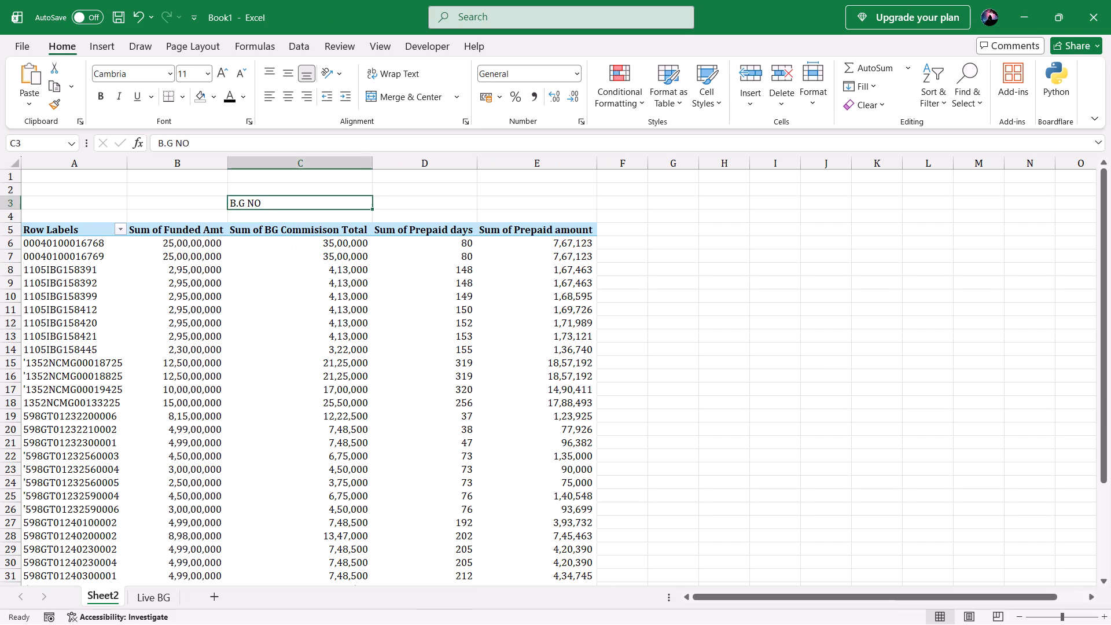
Start a data validation rule for cell D3, beside the B.G NO label, with List as the allowed type.
{"action": "key", "text": "Right"}
{"action": "key", "text": "Left"}
{"action": "key", "text": "Right"}
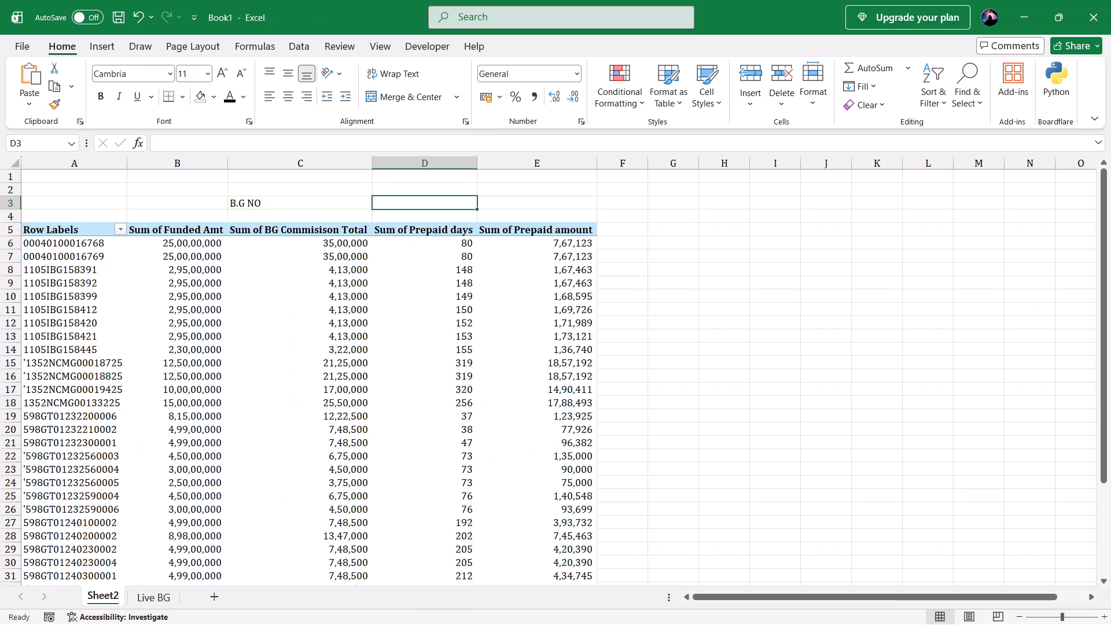
{"action": "key", "text": "Left"}
{"action": "key", "text": "Right"}
{"action": "left_click", "coordinate": [307, 46]}
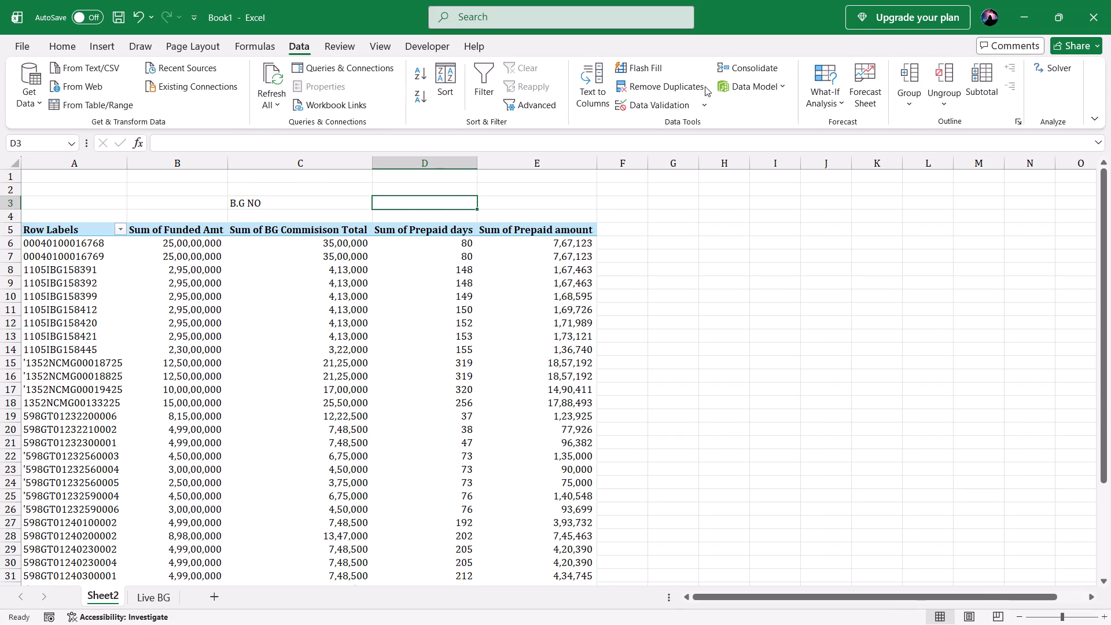
{"action": "left_click", "coordinate": [685, 105]}
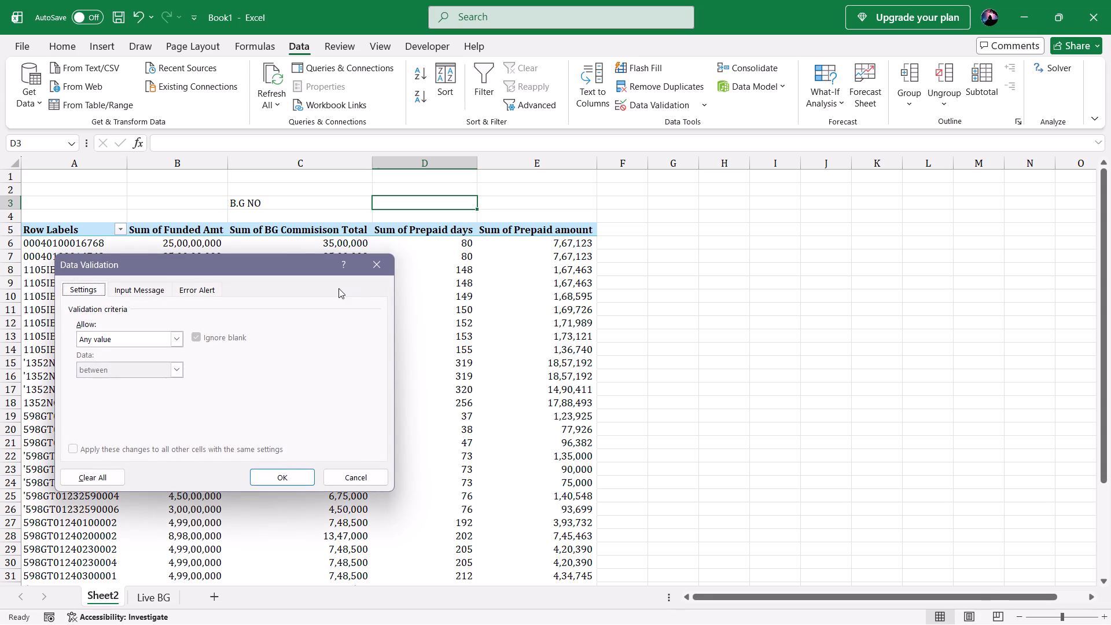
{"action": "left_click", "coordinate": [375, 272]}
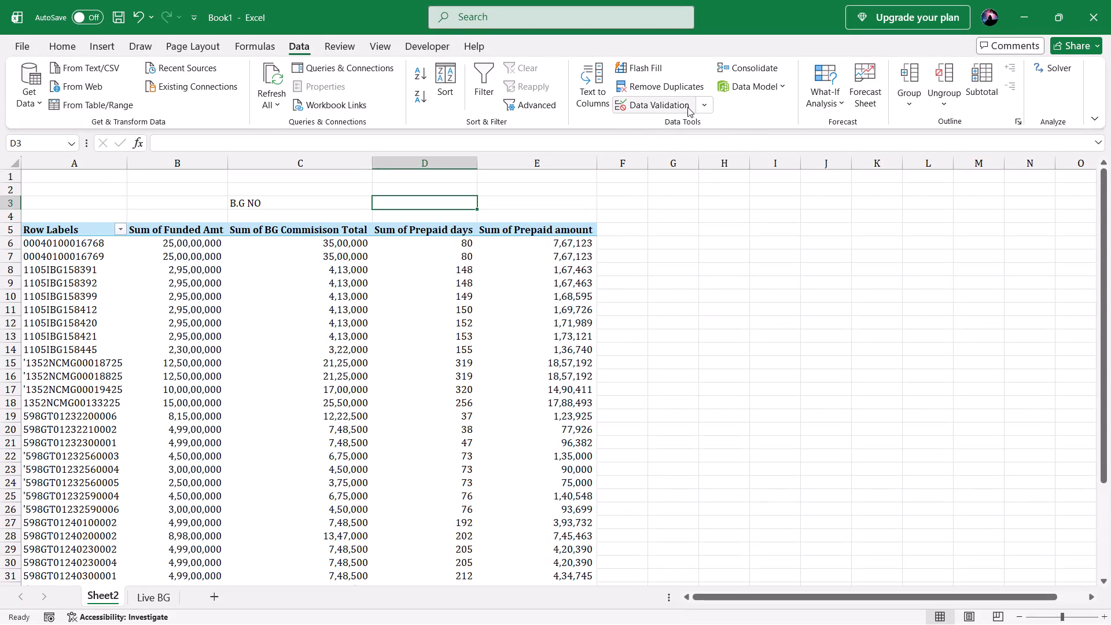
{"action": "left_click", "coordinate": [705, 102]}
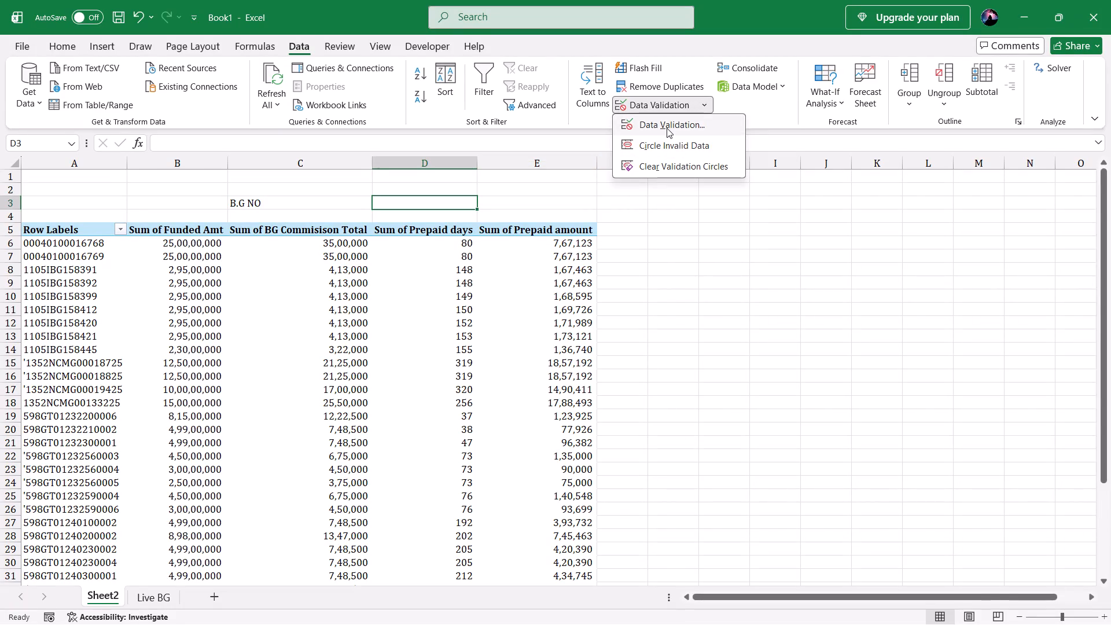
{"action": "left_click", "coordinate": [667, 128]}
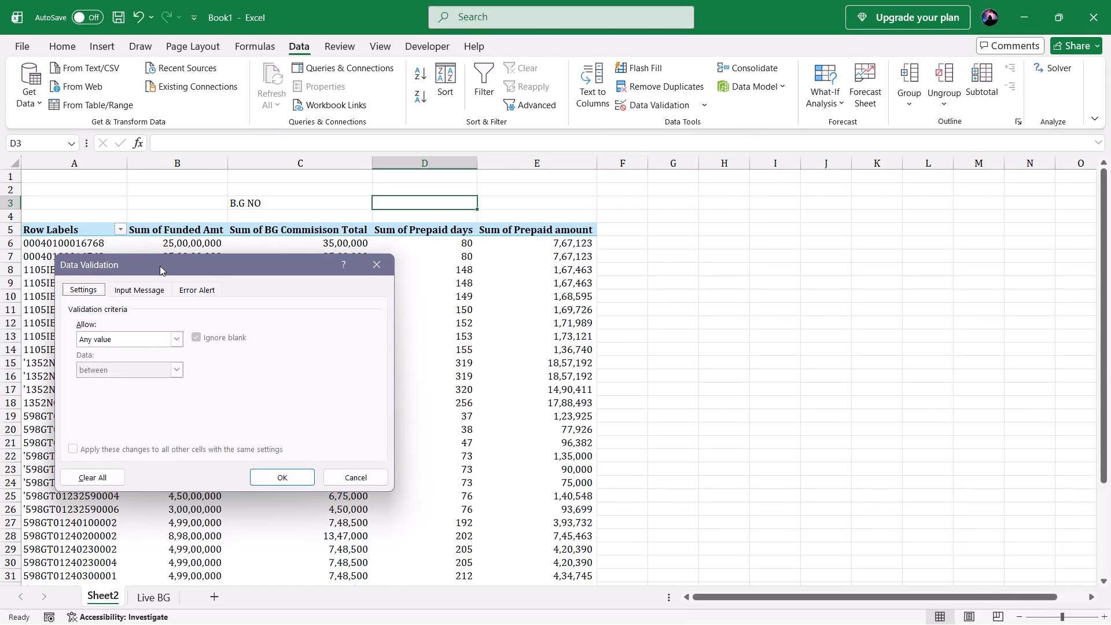
{"action": "left_click_drag", "start_coordinate": [160, 266], "coordinate": [740, 296]}
{"action": "left_click", "coordinate": [723, 328]}
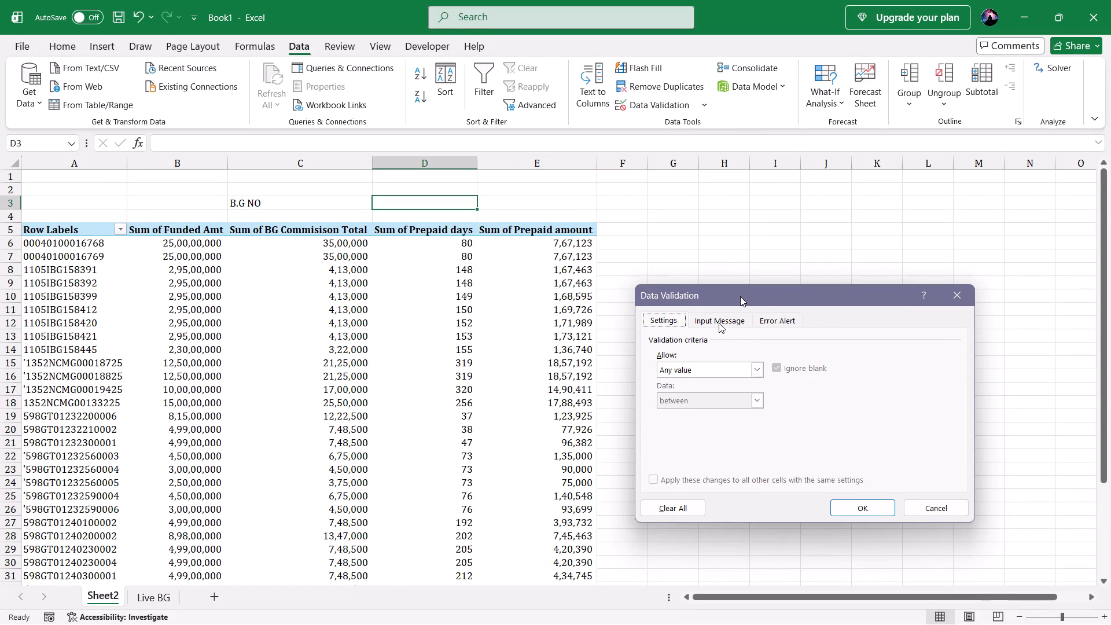
{"action": "left_click", "coordinate": [719, 323]}
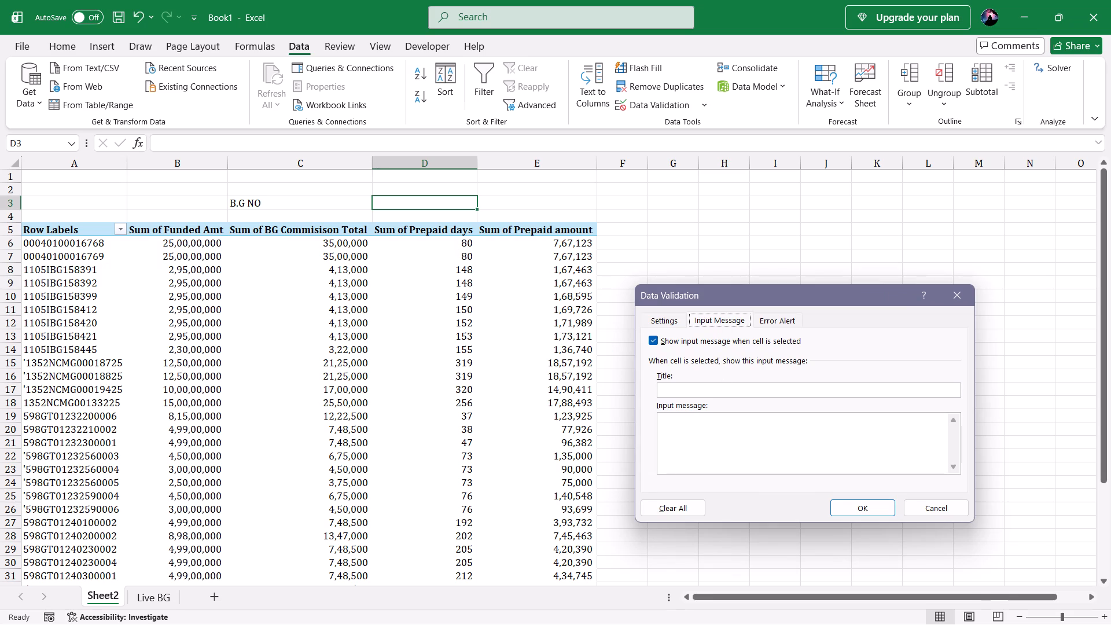
{"action": "left_click", "coordinate": [687, 387]}
{"action": "left_click", "coordinate": [674, 313]}
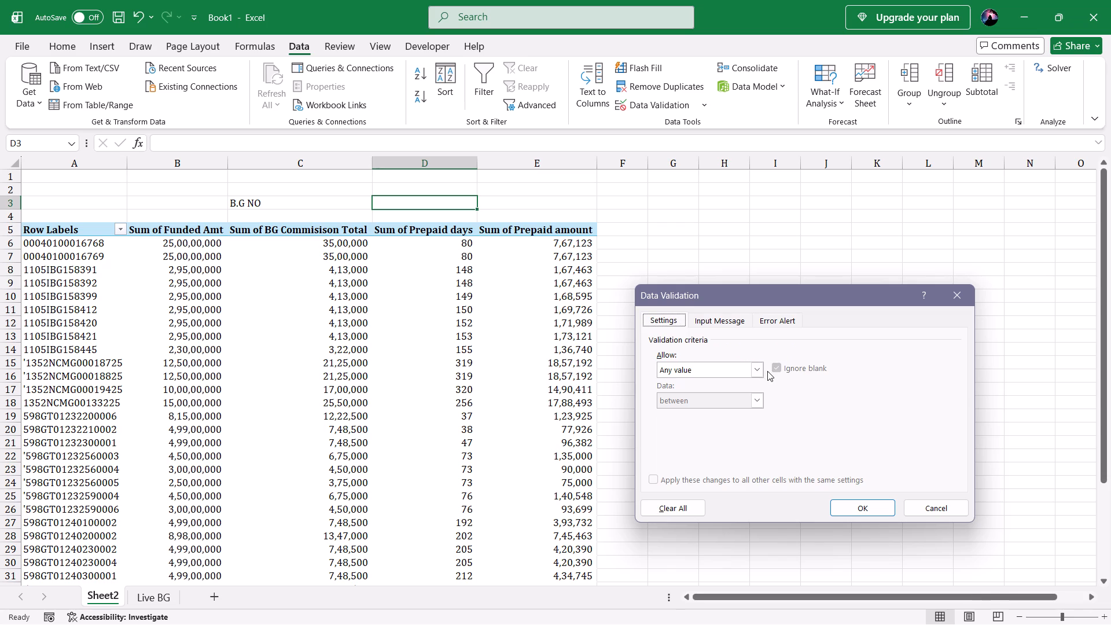
{"action": "left_click", "coordinate": [759, 370]}
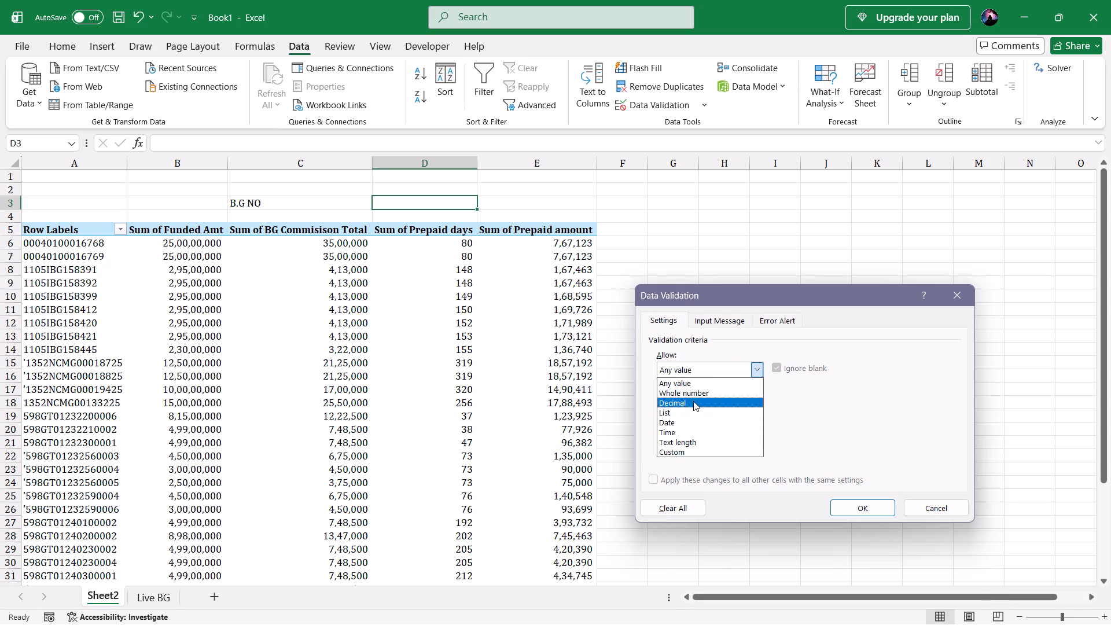
{"action": "left_click", "coordinate": [690, 451]}
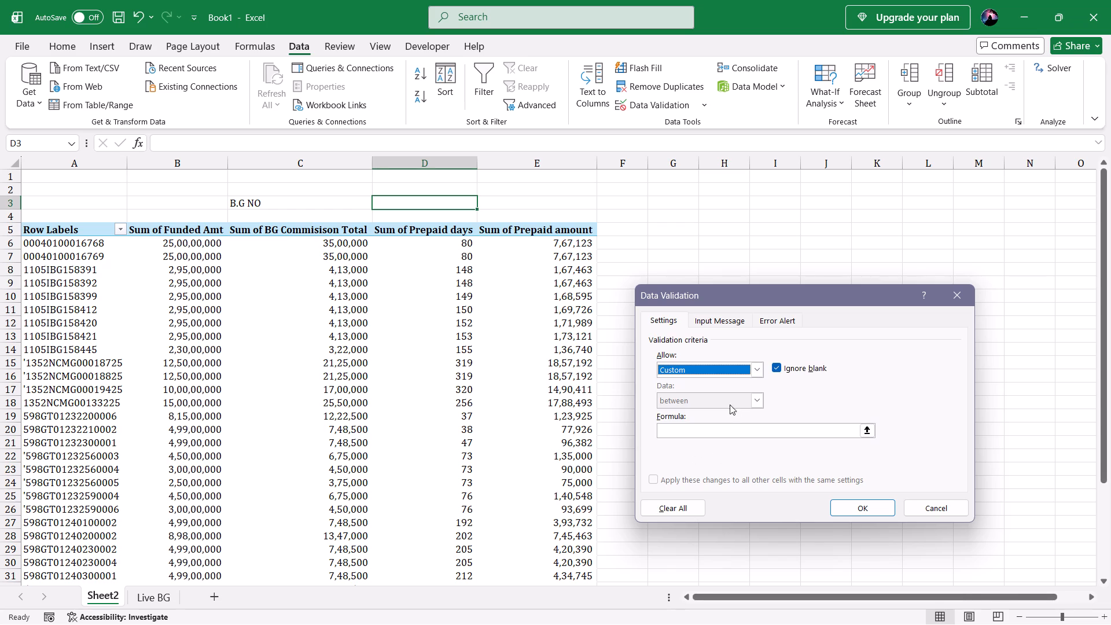
{"action": "left_click", "coordinate": [761, 399]}
{"action": "left_click", "coordinate": [753, 365]}
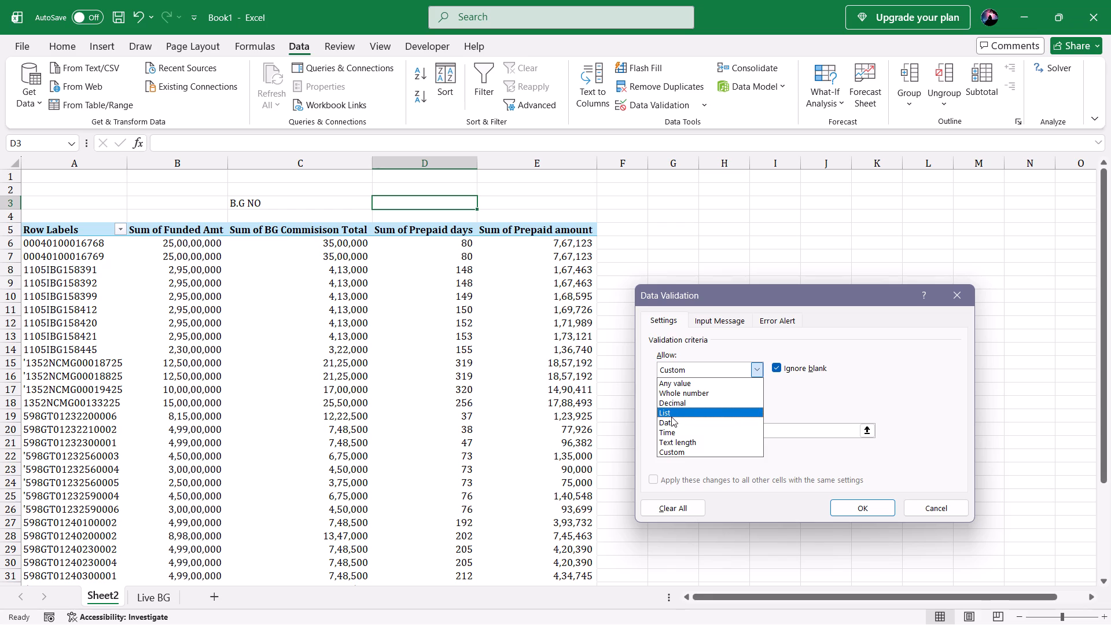
{"action": "left_click", "coordinate": [671, 417]}
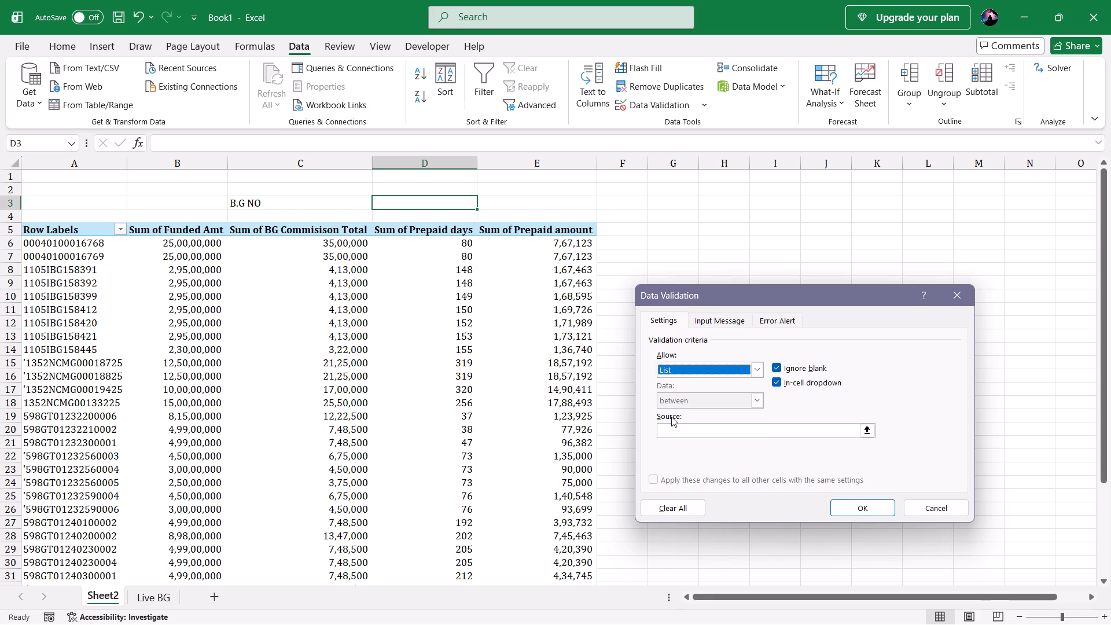
{"action": "key", "text": "Down"}
{"action": "key", "text": "Return"}
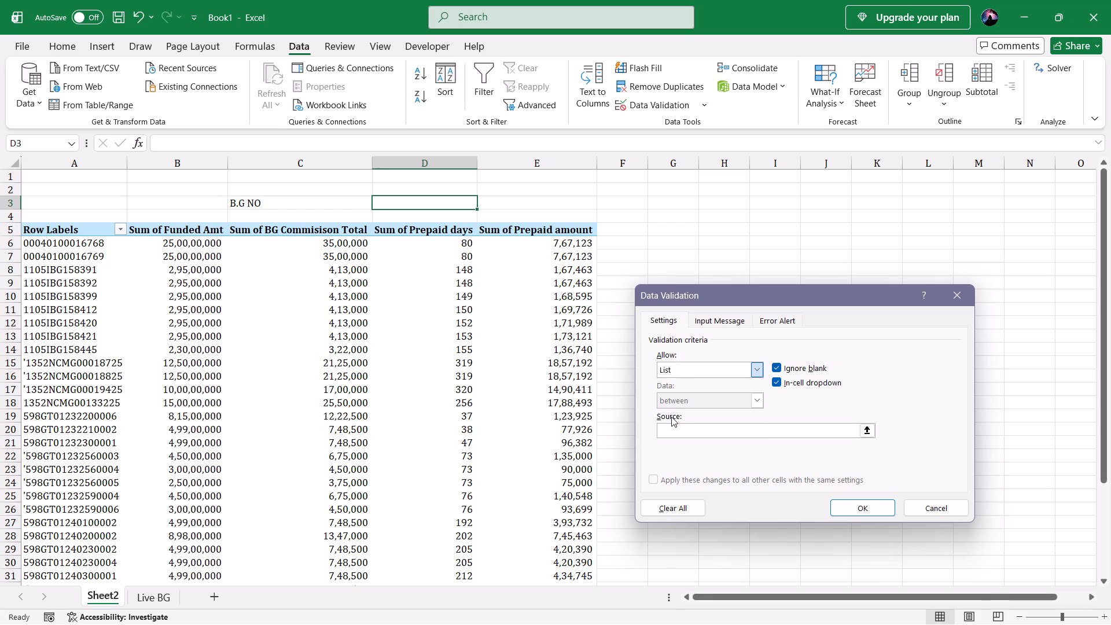
Use the PivotTable's guarantee numbers in A6:A39, excluding the Grand Total, as the list source and apply the validation.
{"action": "left_click", "coordinate": [869, 425]}
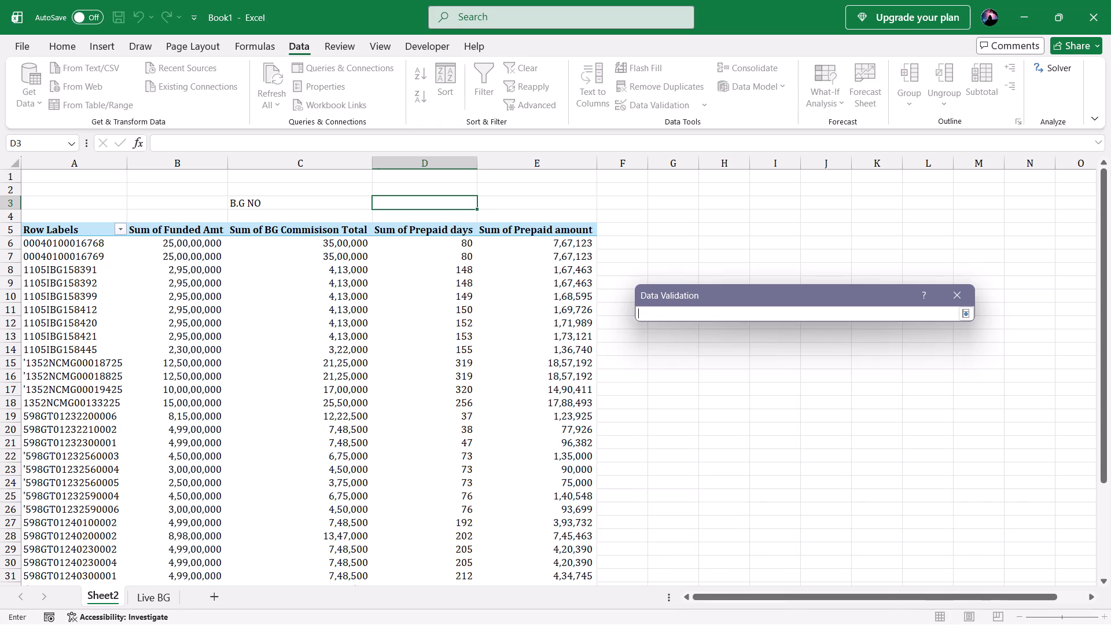
{"action": "scroll", "coordinate": [178, 372], "scroll_direction": "right", "scroll_amount": 3}
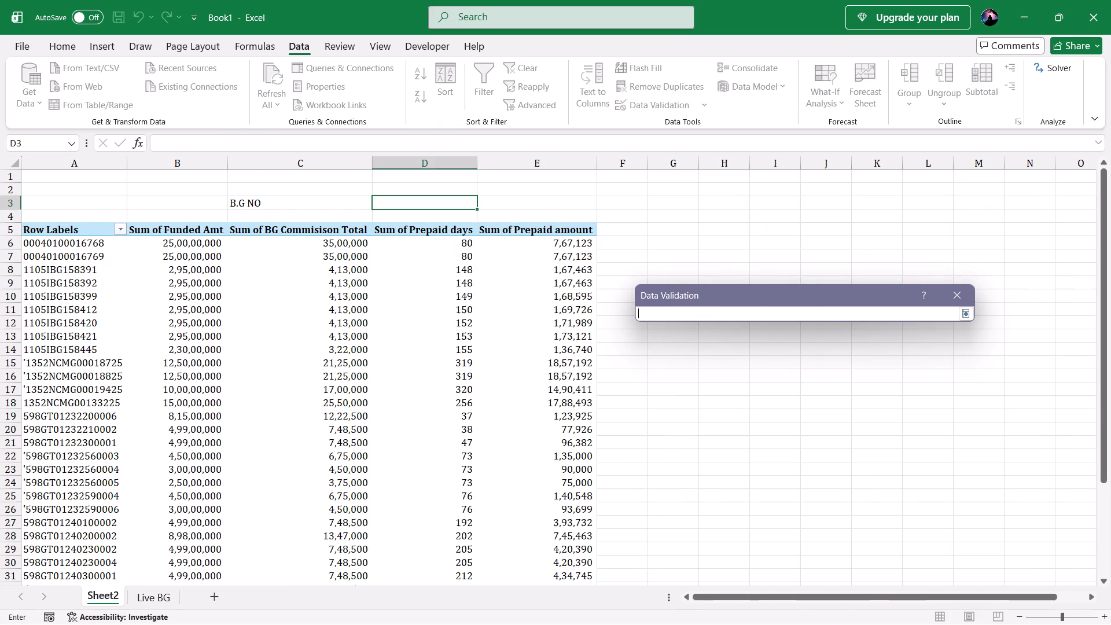
{"action": "left_click", "coordinate": [79, 245]}
{"action": "key", "text": "ctrl+shift+Down"}
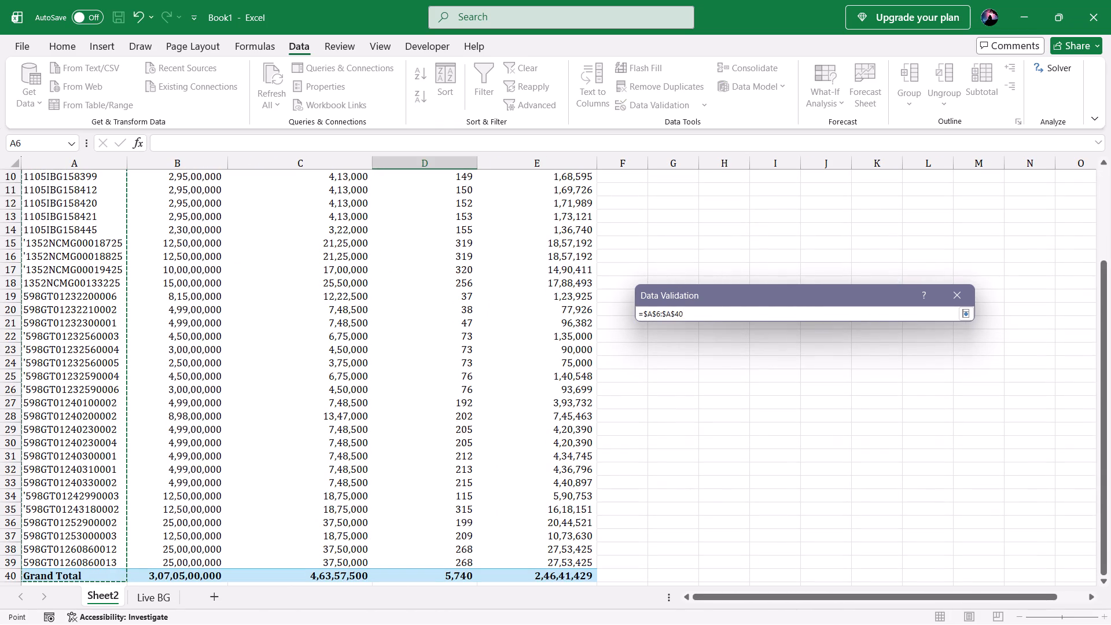
{"action": "key", "text": "shift+Up"}
{"action": "key", "text": "Return"}
{"action": "key", "text": "Return"}
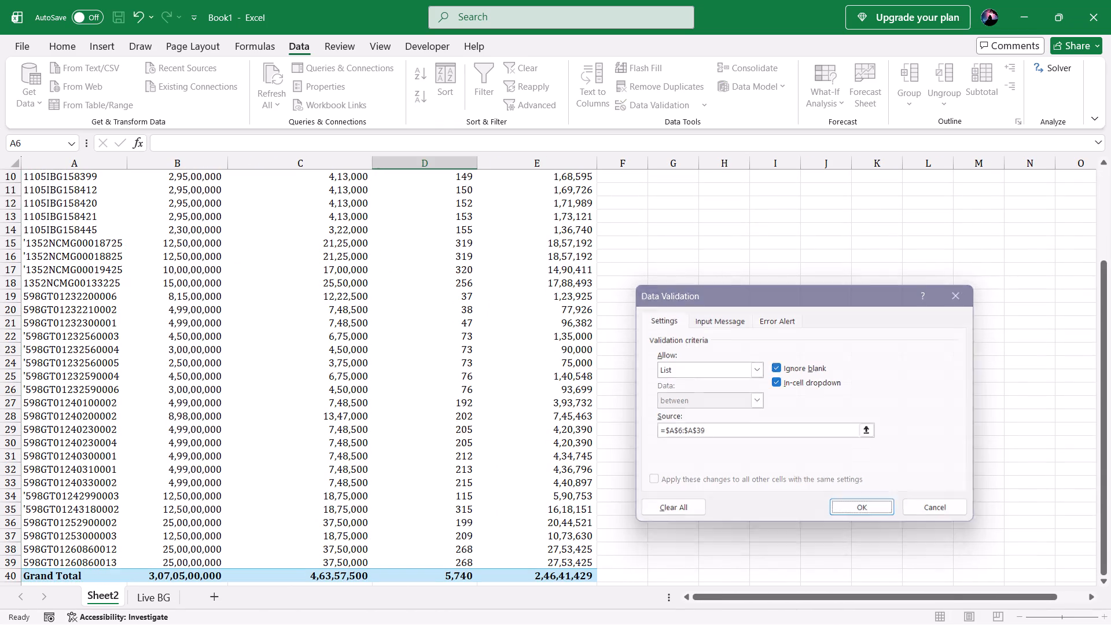
Browse the drop-down choices in cell D3 and close the list without picking a guarantee number.
{"action": "key", "text": "Up"}
{"action": "key", "text": "Up"}
{"action": "key", "text": "Down"}
{"action": "key", "text": "Down"}
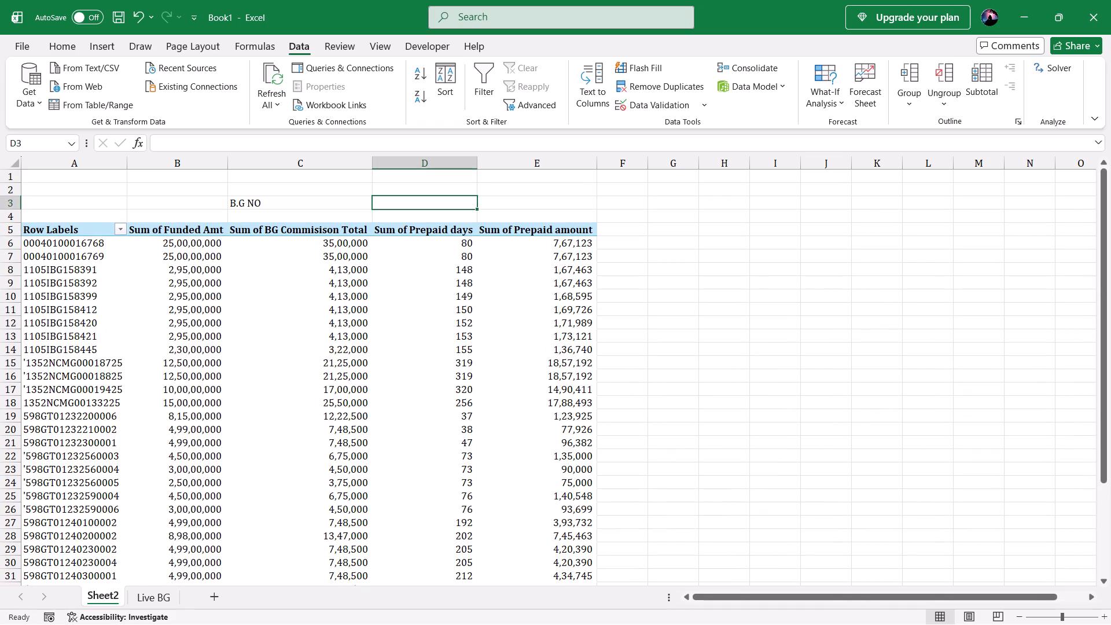
{"action": "key", "text": "alt+Down"}
{"action": "key", "text": "Down"}
{"action": "key", "text": "Down"}
{"action": "key", "text": "Down"}
{"action": "key", "text": "Up"}
{"action": "key", "text": "Escape"}
Fill the B.G NO selector cell D3 with yellow and select the adjacent cell E3.
{"action": "left_click", "coordinate": [53, 34]}
{"action": "left_click", "coordinate": [74, 50]}
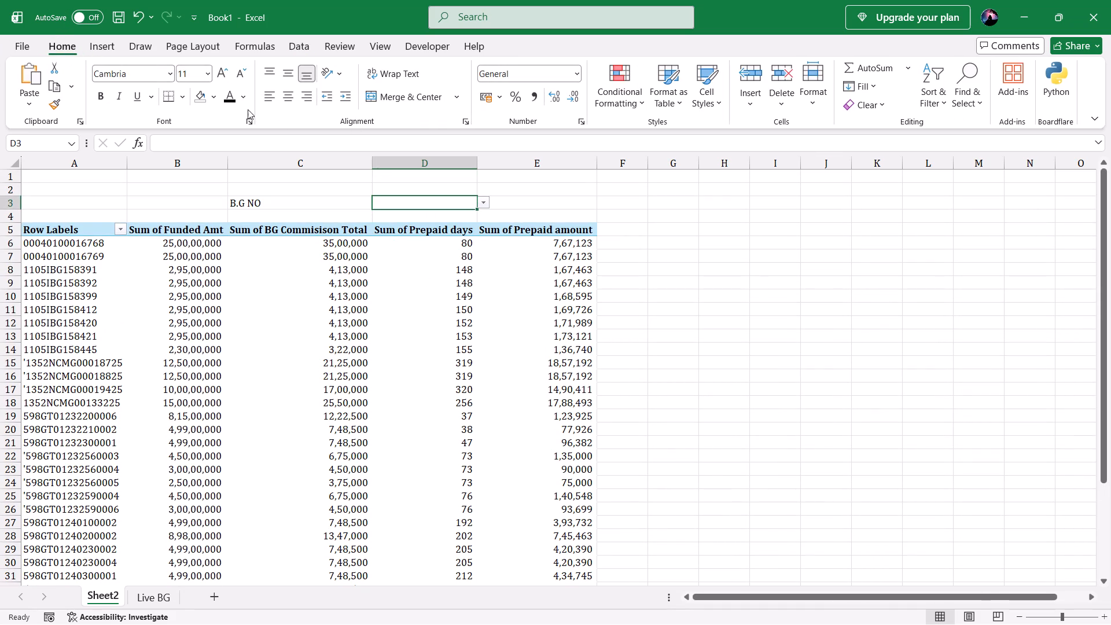
{"action": "left_click", "coordinate": [217, 101]}
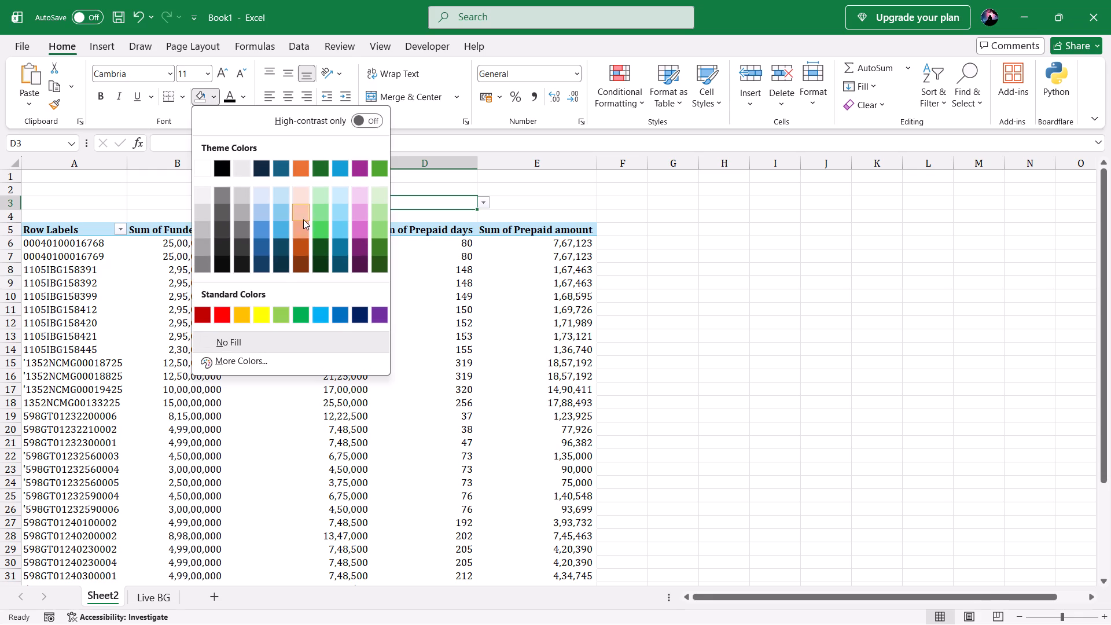
{"action": "left_click", "coordinate": [259, 310]}
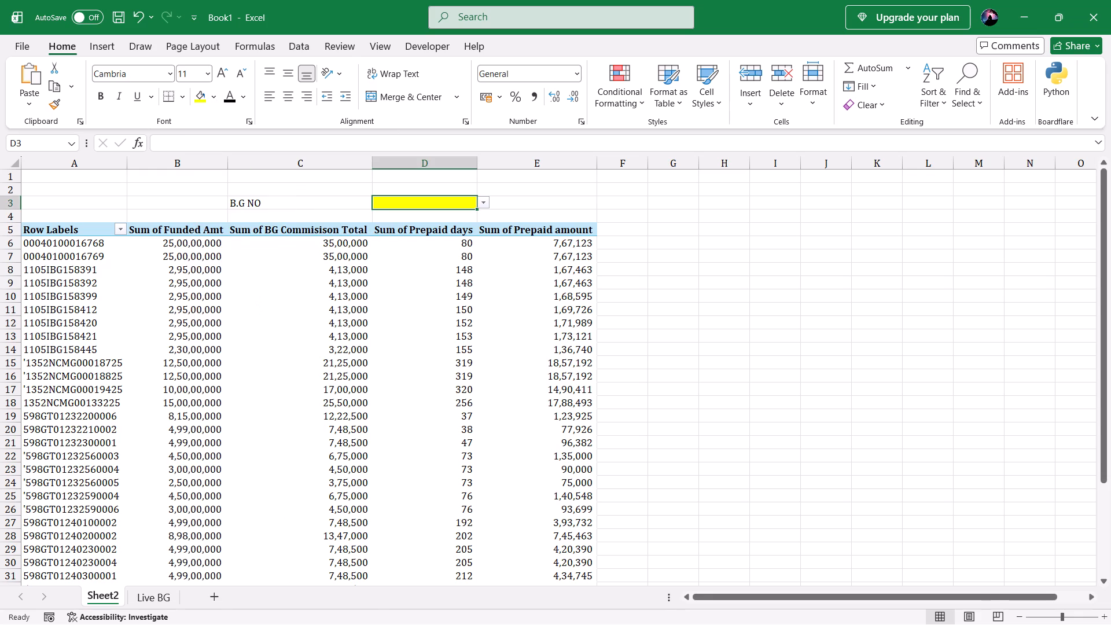
{"action": "key", "text": "Right"}
{"action": "key", "text": "Up"}
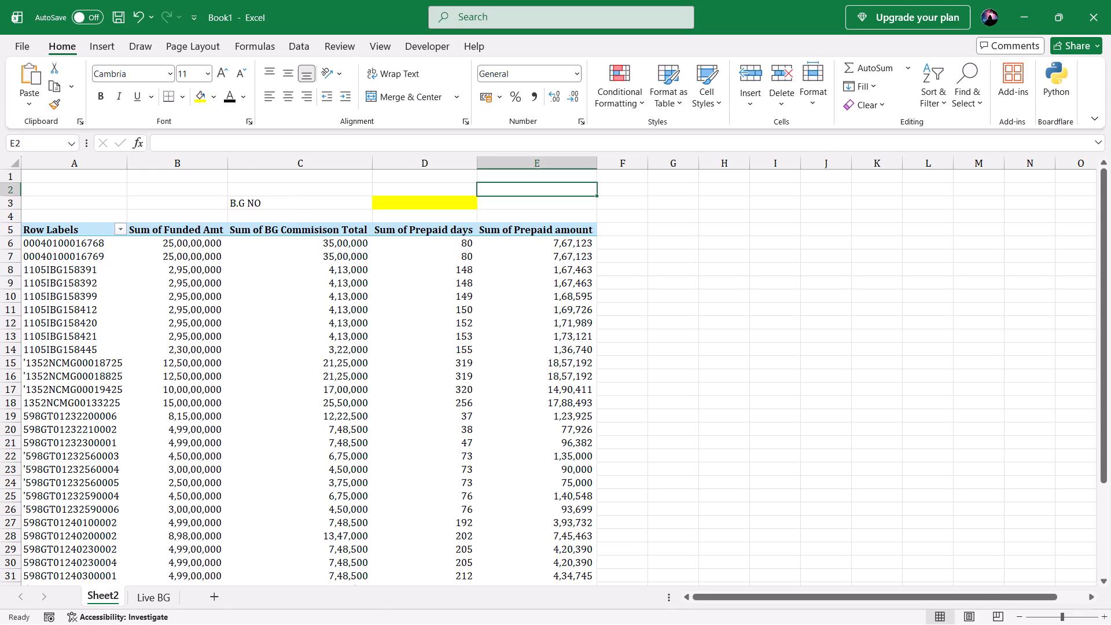
{"action": "key", "text": "Left"}
{"action": "key", "text": "Down"}
{"action": "key", "text": "Right"}
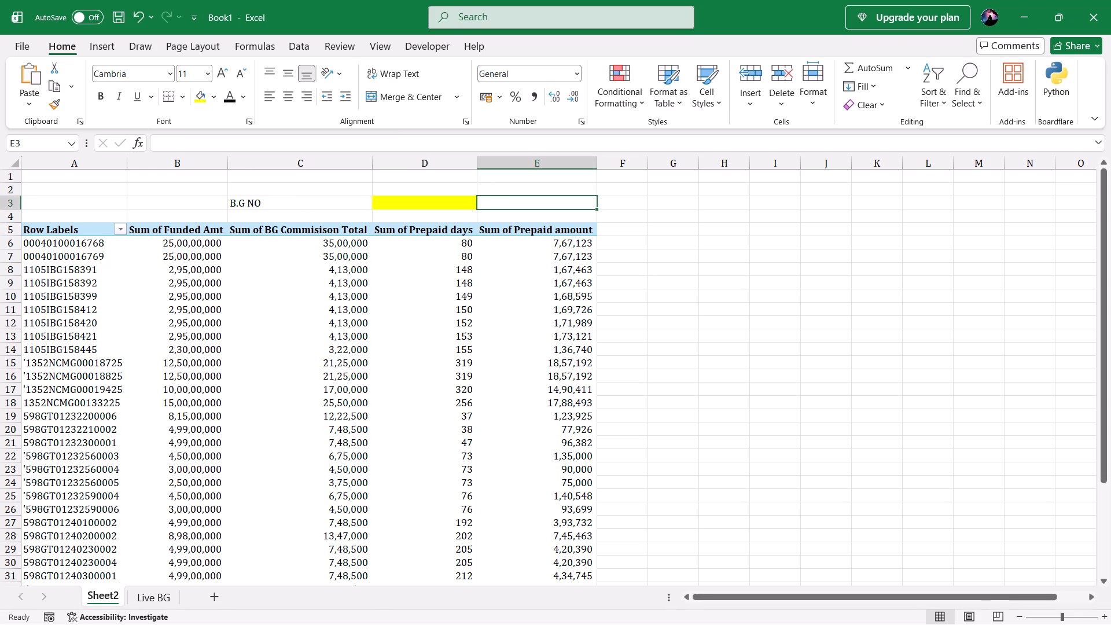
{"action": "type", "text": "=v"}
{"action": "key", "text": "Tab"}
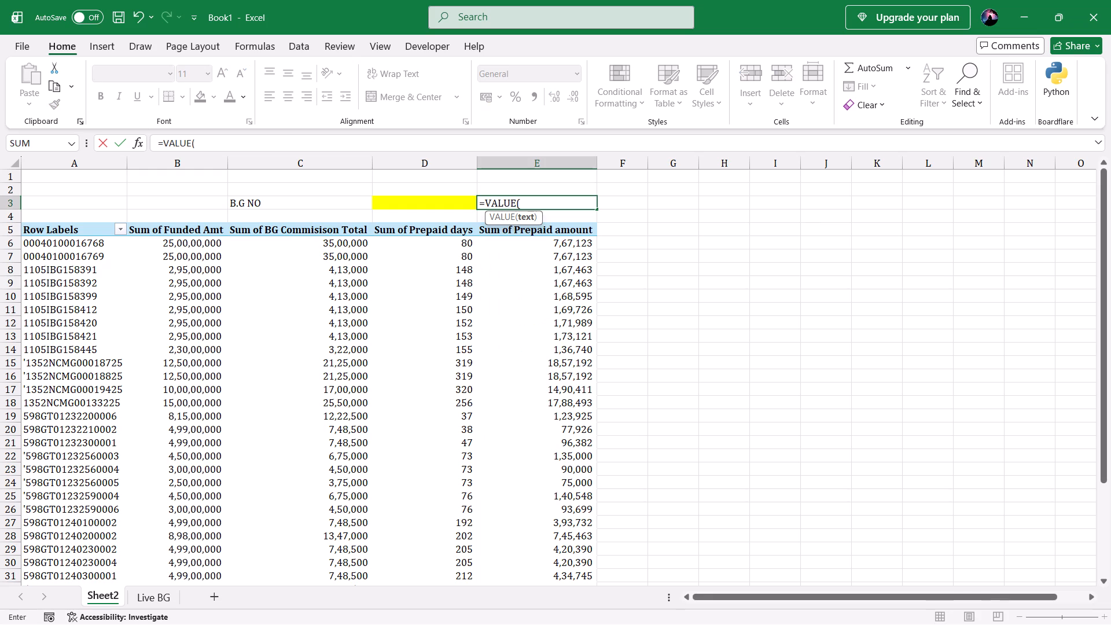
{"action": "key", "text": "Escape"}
Enter =VLOOKUP(D3,$A$5:$E$39,5) in E3 to return the selected guarantee's prepaid amount.
{"action": "type", "text": "=vl"}
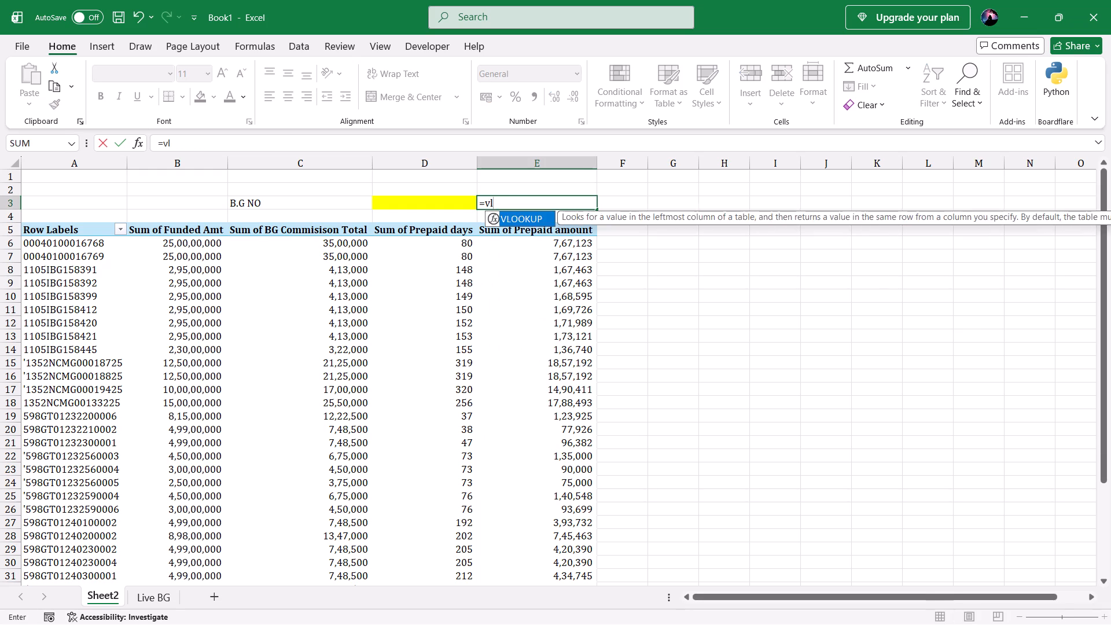
{"action": "key", "text": "Tab"}
{"action": "key", "text": "Left"}
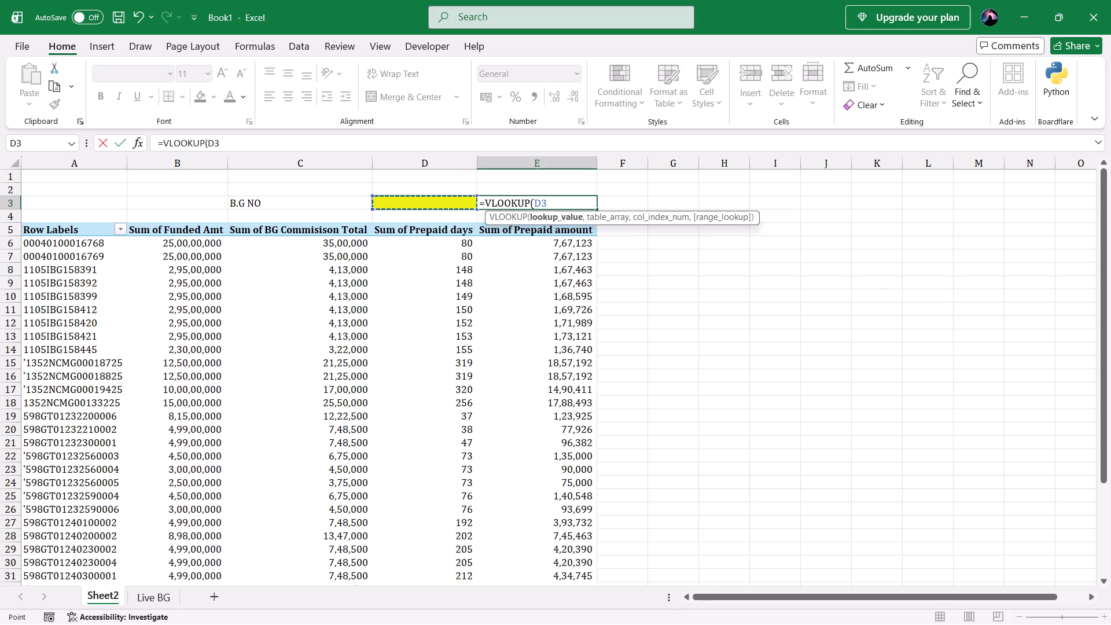
{"action": "key", "text": "comma"}
{"action": "key", "text": "Down"}
{"action": "key", "text": "Down"}
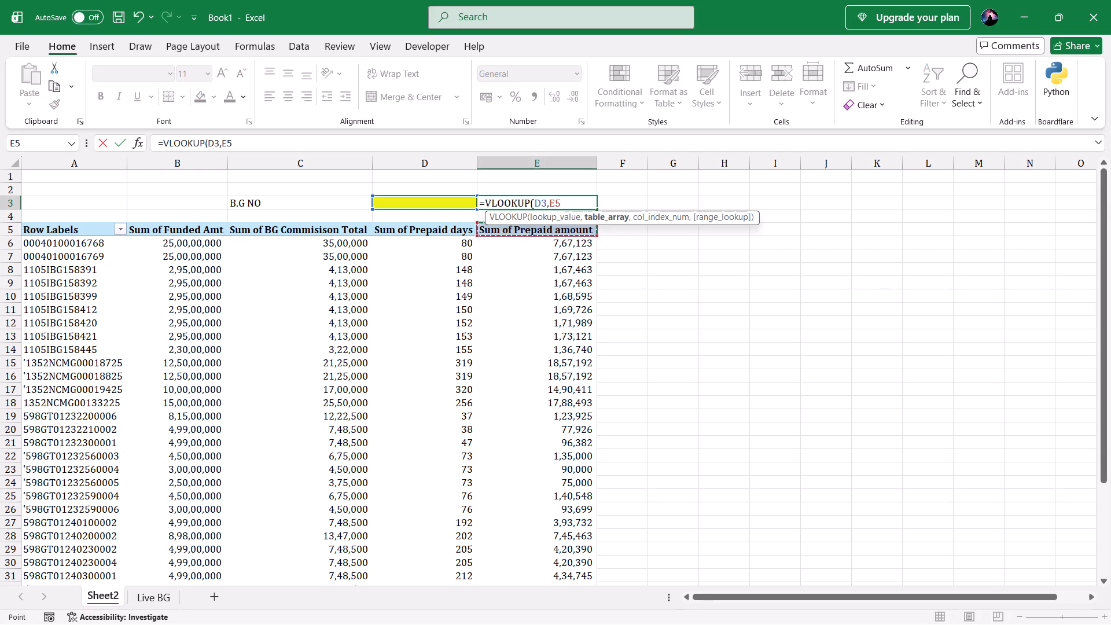
{"action": "key", "text": "Left"}
{"action": "key", "text": "Left"}
{"action": "key", "text": "Left"}
{"action": "key", "text": "Left"}
{"action": "key", "text": "Left"}
{"action": "key", "text": "Left"}
{"action": "key", "text": "Left"}
{"action": "key", "text": "Left"}
{"action": "key", "text": "Left"}
{"action": "key", "text": "Left"}
{"action": "key", "text": "Left"}
{"action": "key", "text": "Left"}
{"action": "key", "text": "Left"}
{"action": "key", "text": "Left"}
{"action": "key", "text": "Left"}
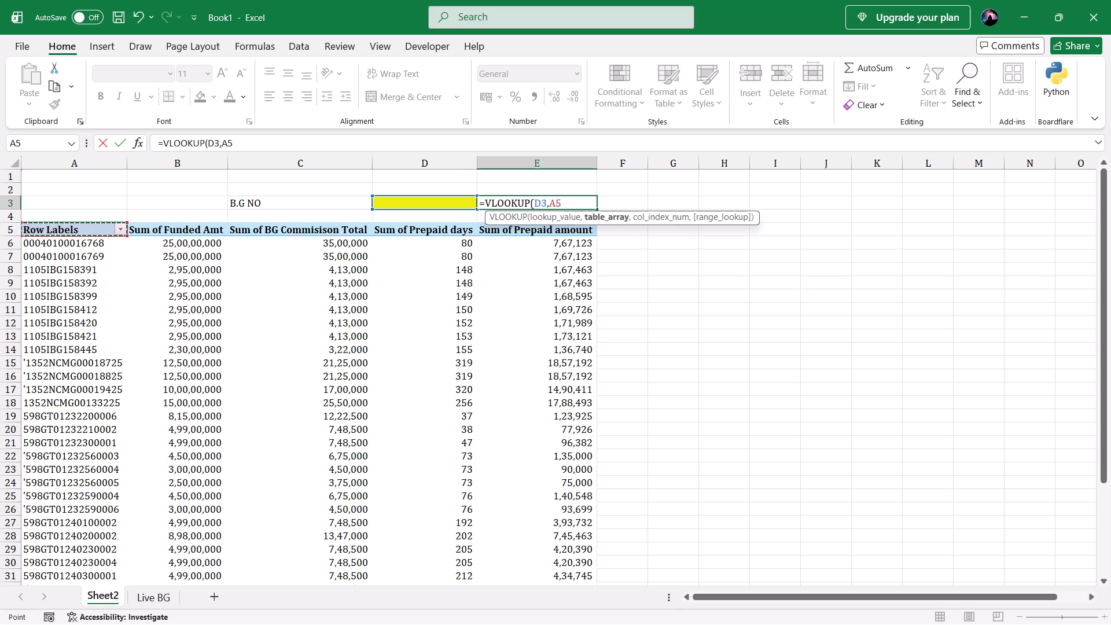
{"action": "key", "text": "shift+Right"}
{"action": "key", "text": "shift+Right"}
{"action": "key", "text": "shift+Right"}
{"action": "key", "text": "shift+Right"}
{"action": "key", "text": "ctrl+shift+Down"}
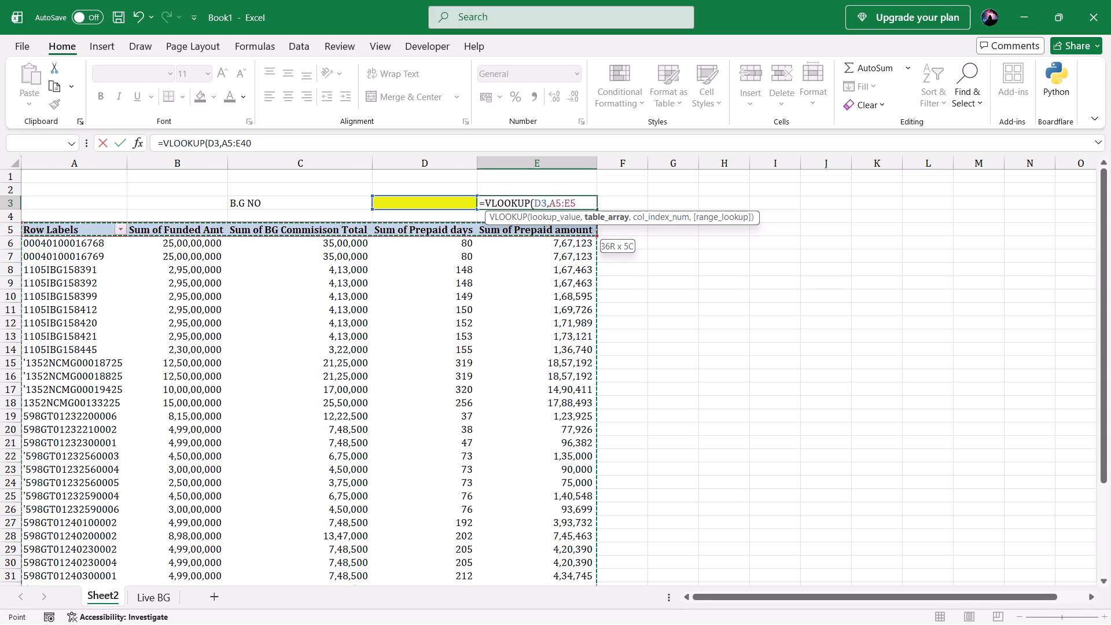
{"action": "key", "text": "shift+Up"}
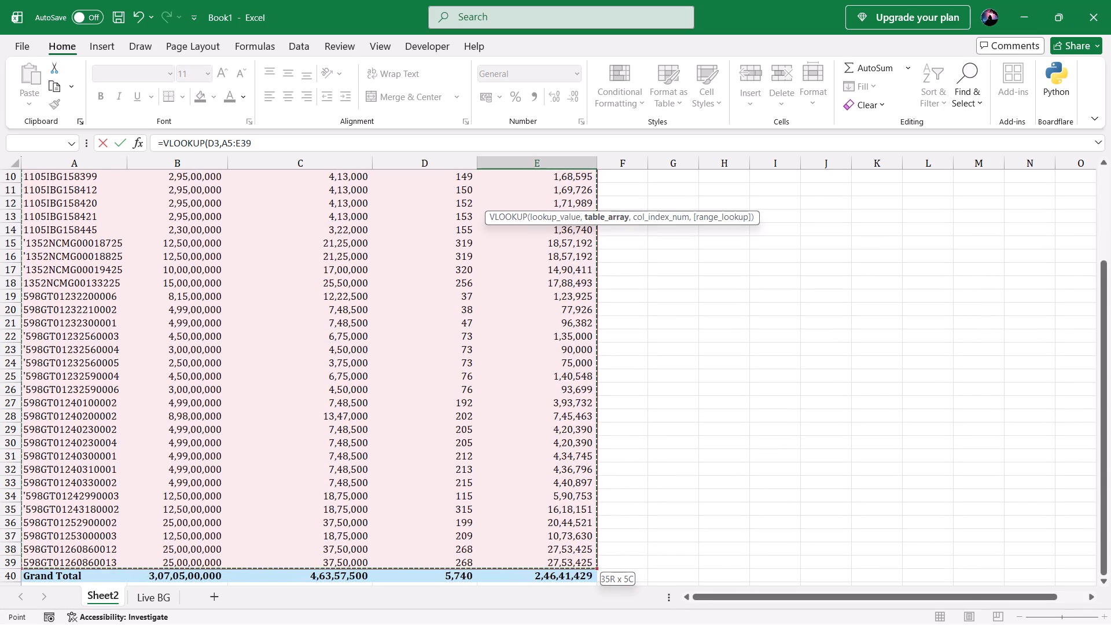
{"action": "scroll", "coordinate": [259, 310], "scroll_direction": "up", "scroll_amount": 5}
{"action": "key", "text": "F4"}
{"action": "key", "text": "comma"}
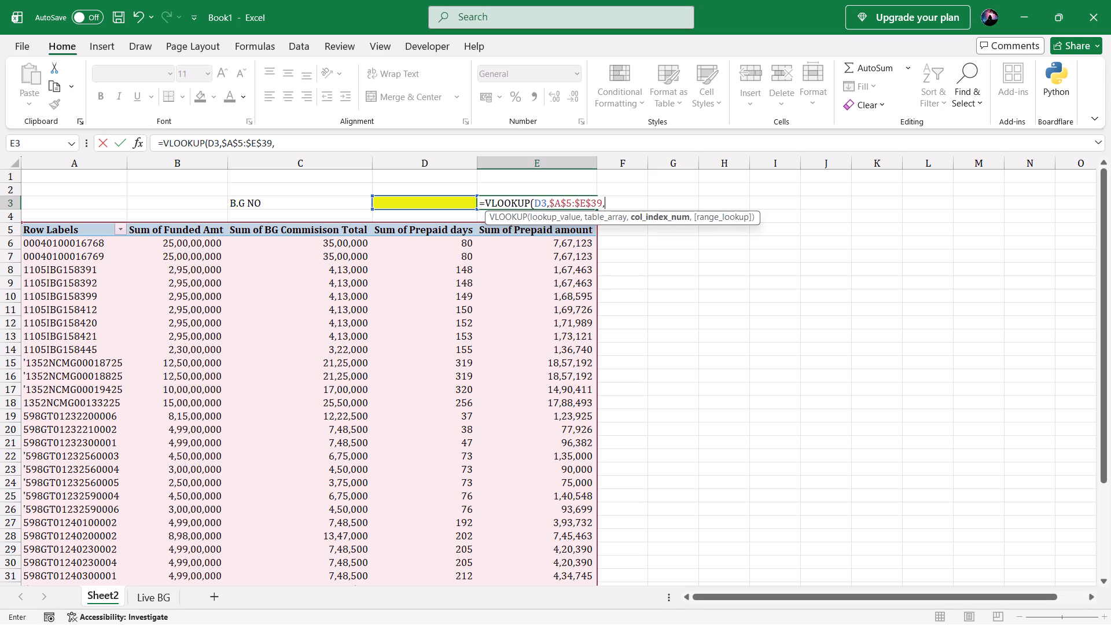
{"action": "key", "text": "5"}
{"action": "key", "text": "Return"}
Wrap the E3 lookup in IFERROR with an empty text fallback: =IFERROR(VLOOKUP(D3,$A$5:$E$39,5),"").
{"action": "key", "text": "Up"}
{"action": "key", "text": "Left"}
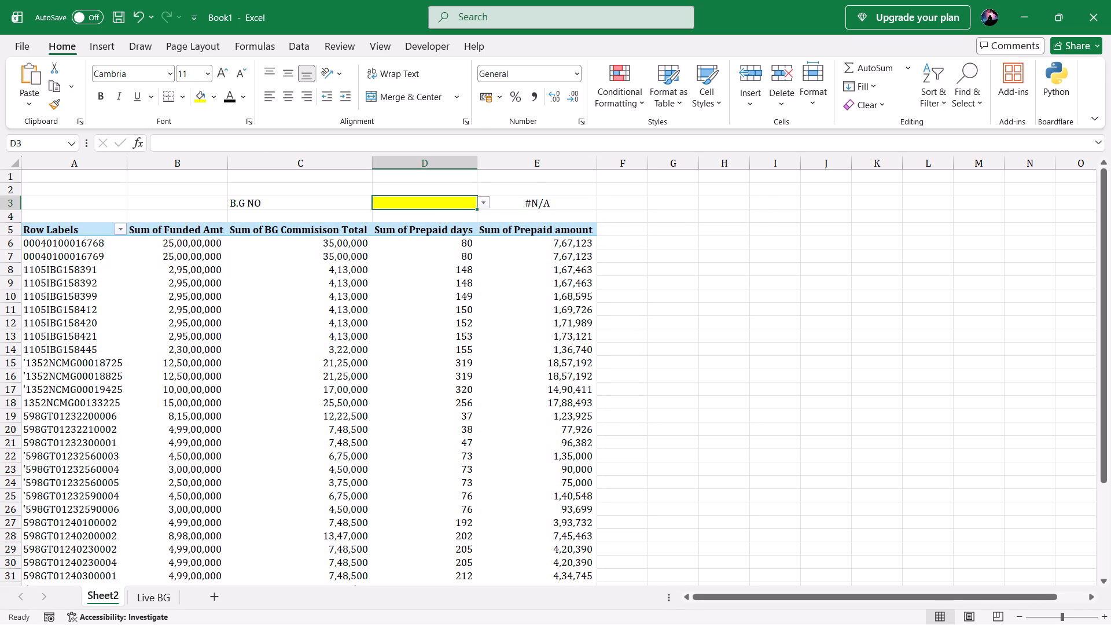
{"action": "key", "text": "Down"}
{"action": "key", "text": "Escape"}
{"action": "key", "text": "Escape"}
{"action": "key", "text": "Down"}
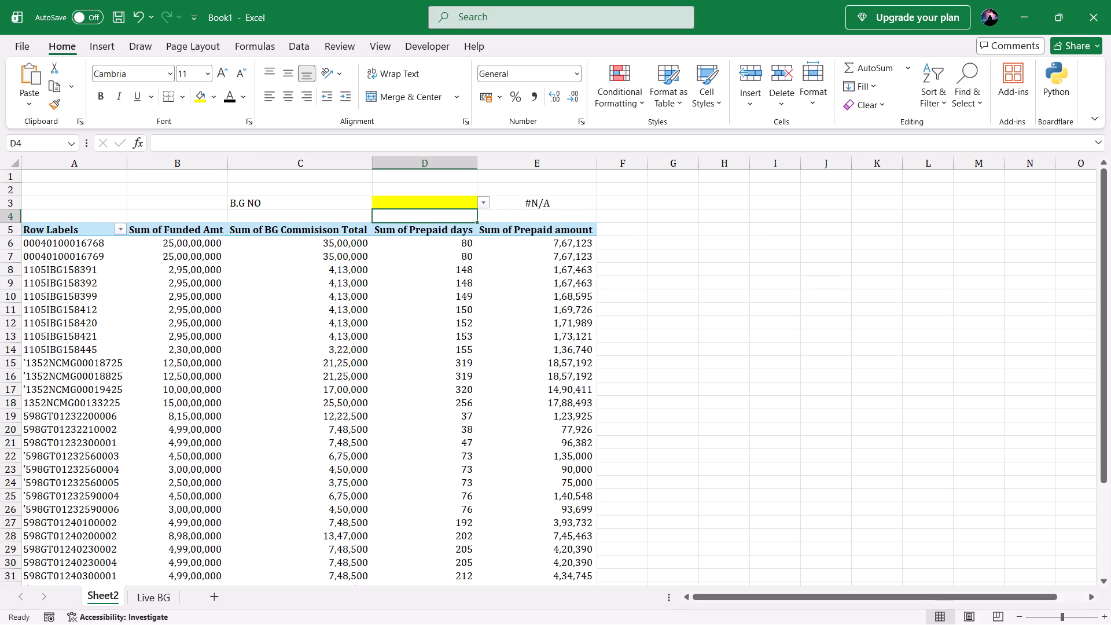
{"action": "key", "text": "Right"}
{"action": "key", "text": "Up"}
{"action": "key", "text": "F2"}
{"action": "key", "text": "Up"}
{"action": "key", "text": "Right"}
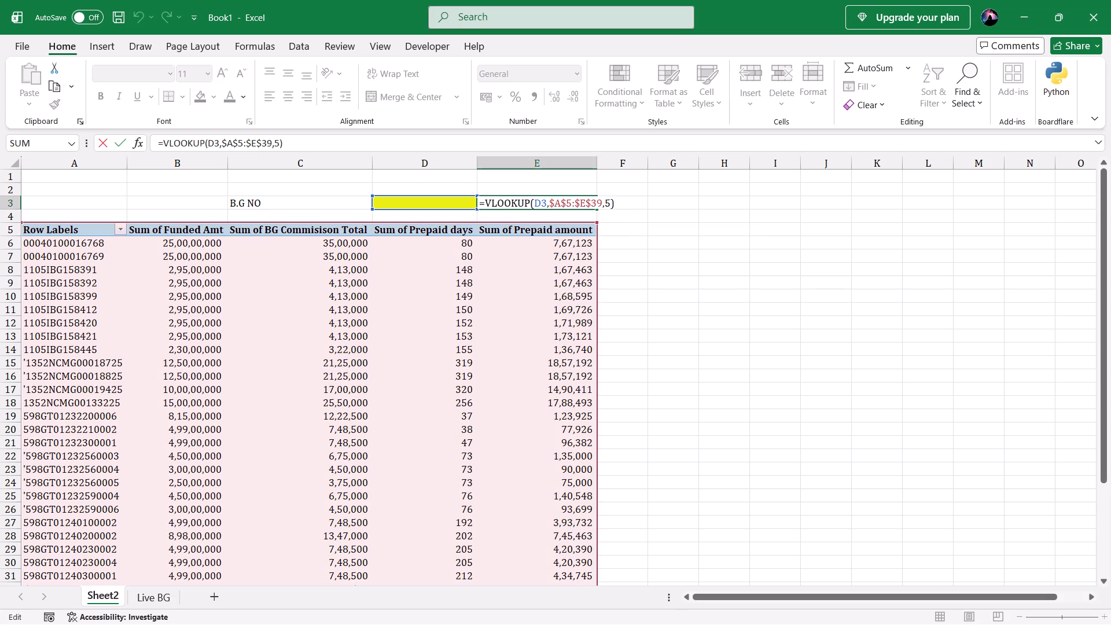
{"action": "type", "text": "ifw"}
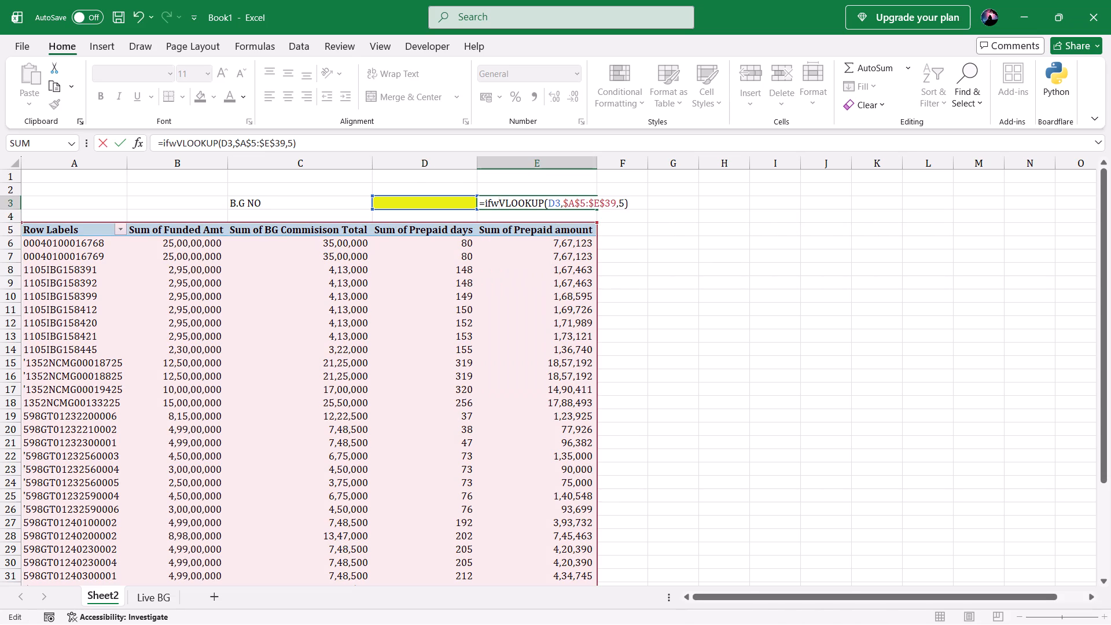
{"action": "key", "text": "BackSpace"}
{"action": "key", "text": "Down"}
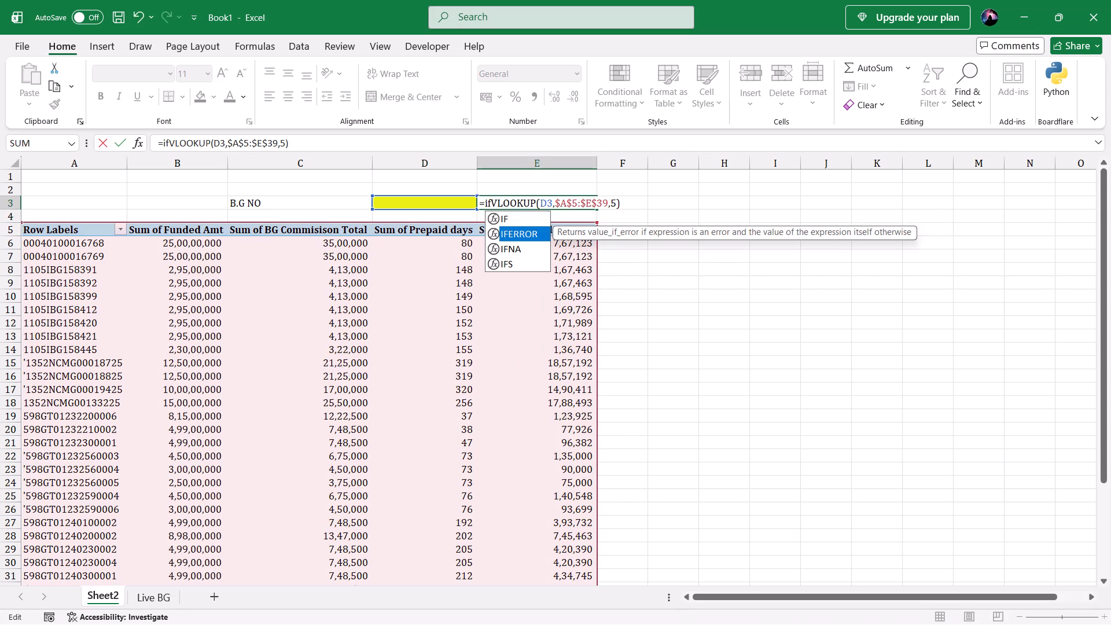
{"action": "key", "text": "Tab"}
{"action": "key", "text": "Right"}
{"action": "key", "text": "Right"}
{"action": "key", "text": "Right"}
{"action": "key", "text": "Right"}
{"action": "key", "text": "Right"}
{"action": "key", "text": "Right"}
{"action": "key", "text": "Right"}
{"action": "key", "text": "Right"}
{"action": "key", "text": "Right"}
{"action": "key", "text": "Right"}
{"action": "key", "text": "Right"}
{"action": "key", "text": "Right"}
{"action": "key", "text": "Right"}
{"action": "key", "text": "Right"}
{"action": "key", "text": "Right"}
{"action": "key", "text": "Right"}
{"action": "key", "text": "Right"}
{"action": "key", "text": "Right"}
{"action": "key", "text": "Right"}
{"action": "key", "text": "Right"}
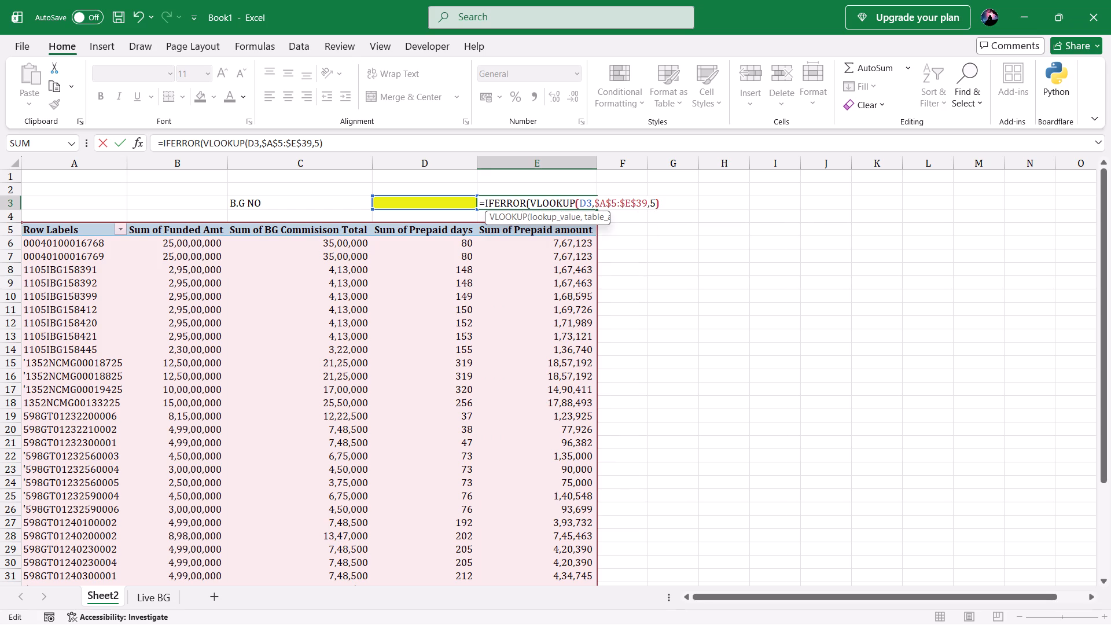
{"action": "type", "text": ",\"\""}
{"action": "key", "text": "Return"}
{"action": "key", "text": "Return"}
{"action": "key", "text": "Up"}
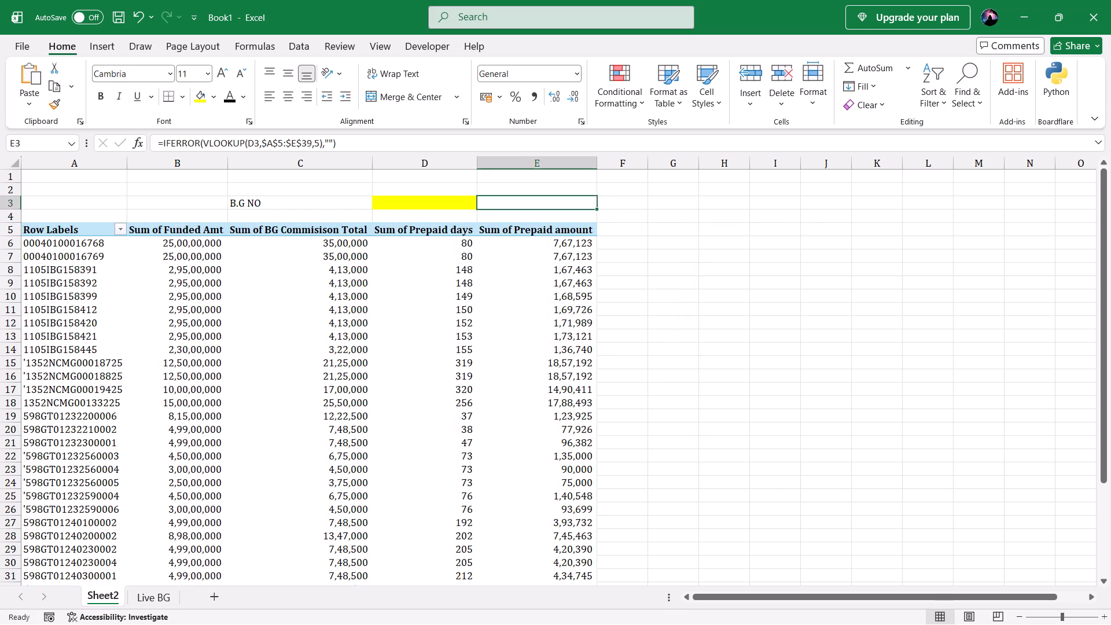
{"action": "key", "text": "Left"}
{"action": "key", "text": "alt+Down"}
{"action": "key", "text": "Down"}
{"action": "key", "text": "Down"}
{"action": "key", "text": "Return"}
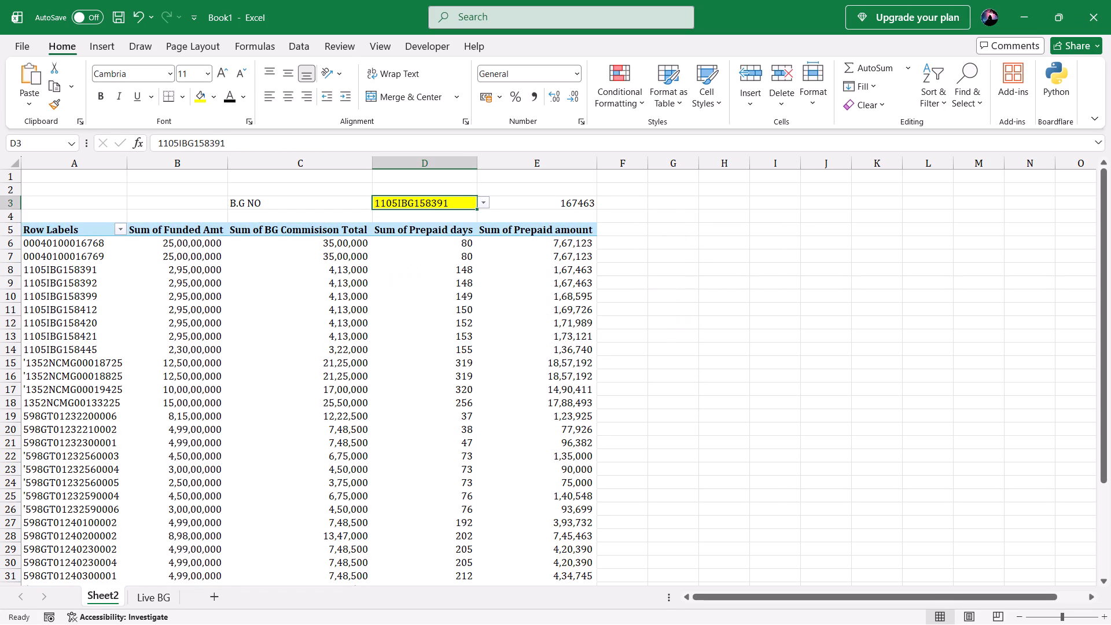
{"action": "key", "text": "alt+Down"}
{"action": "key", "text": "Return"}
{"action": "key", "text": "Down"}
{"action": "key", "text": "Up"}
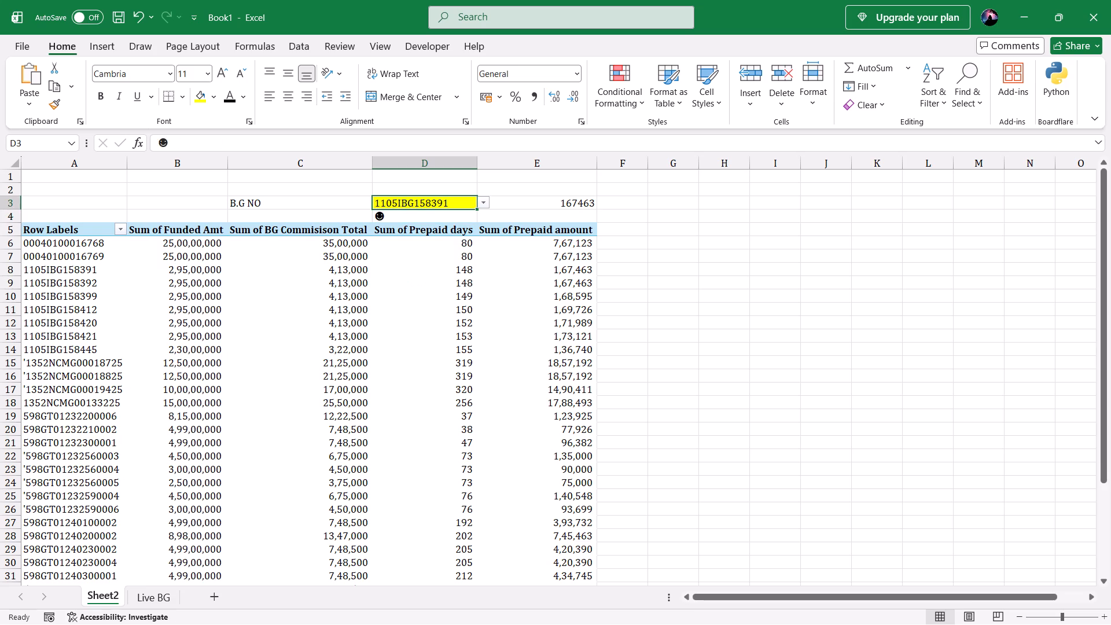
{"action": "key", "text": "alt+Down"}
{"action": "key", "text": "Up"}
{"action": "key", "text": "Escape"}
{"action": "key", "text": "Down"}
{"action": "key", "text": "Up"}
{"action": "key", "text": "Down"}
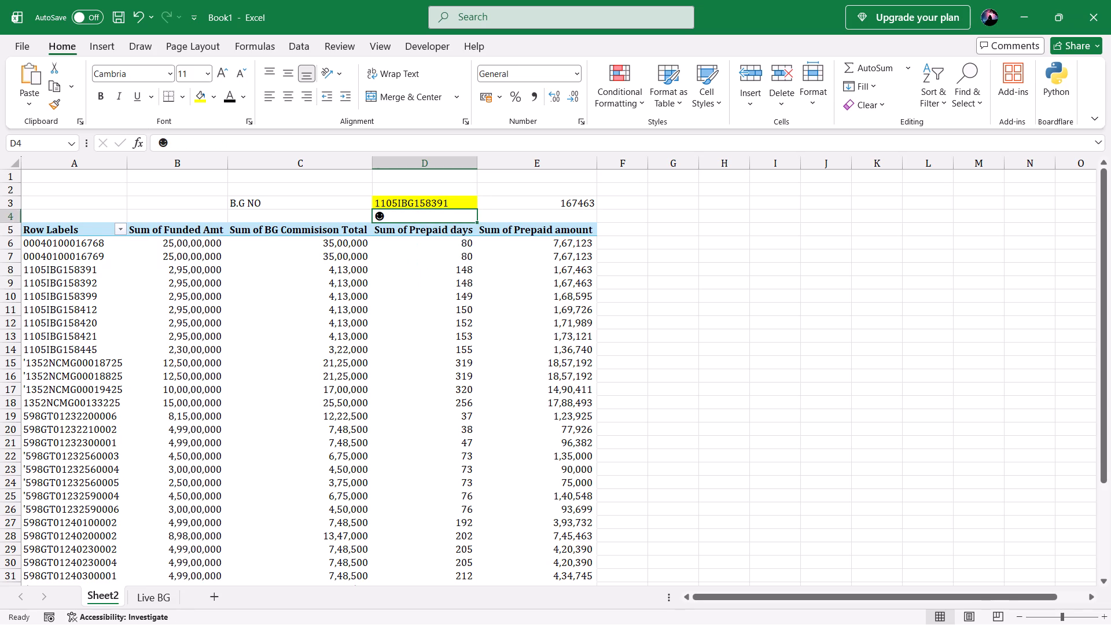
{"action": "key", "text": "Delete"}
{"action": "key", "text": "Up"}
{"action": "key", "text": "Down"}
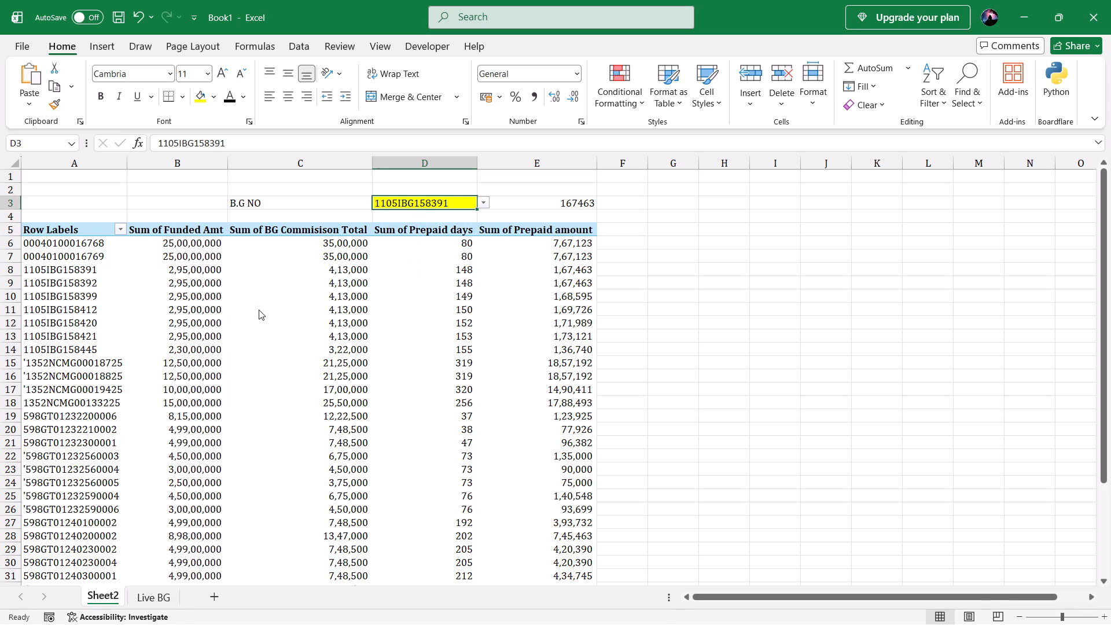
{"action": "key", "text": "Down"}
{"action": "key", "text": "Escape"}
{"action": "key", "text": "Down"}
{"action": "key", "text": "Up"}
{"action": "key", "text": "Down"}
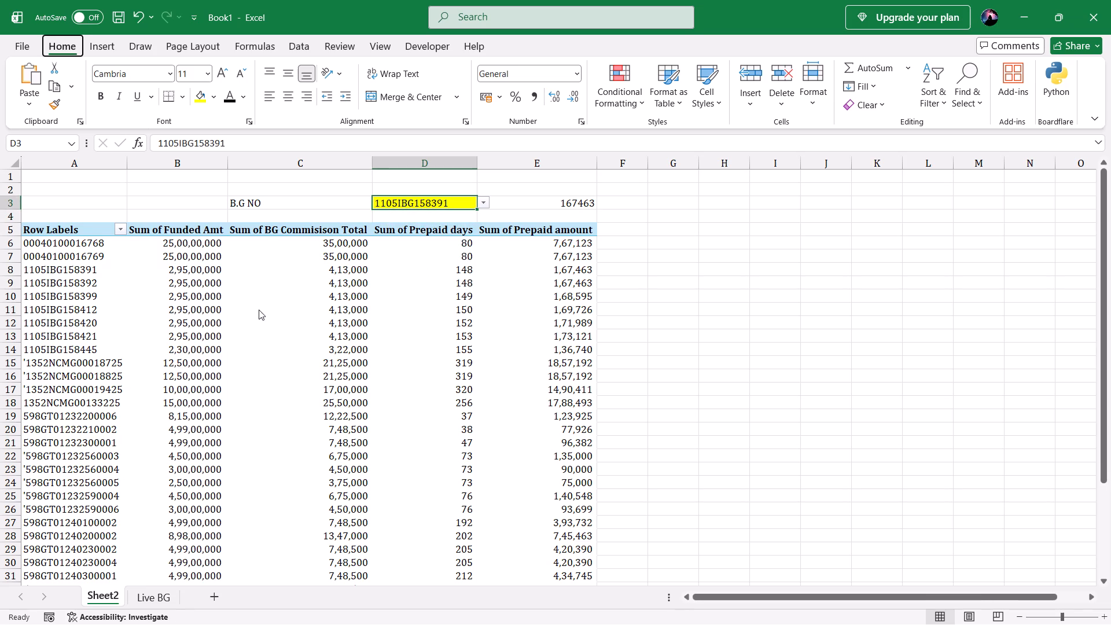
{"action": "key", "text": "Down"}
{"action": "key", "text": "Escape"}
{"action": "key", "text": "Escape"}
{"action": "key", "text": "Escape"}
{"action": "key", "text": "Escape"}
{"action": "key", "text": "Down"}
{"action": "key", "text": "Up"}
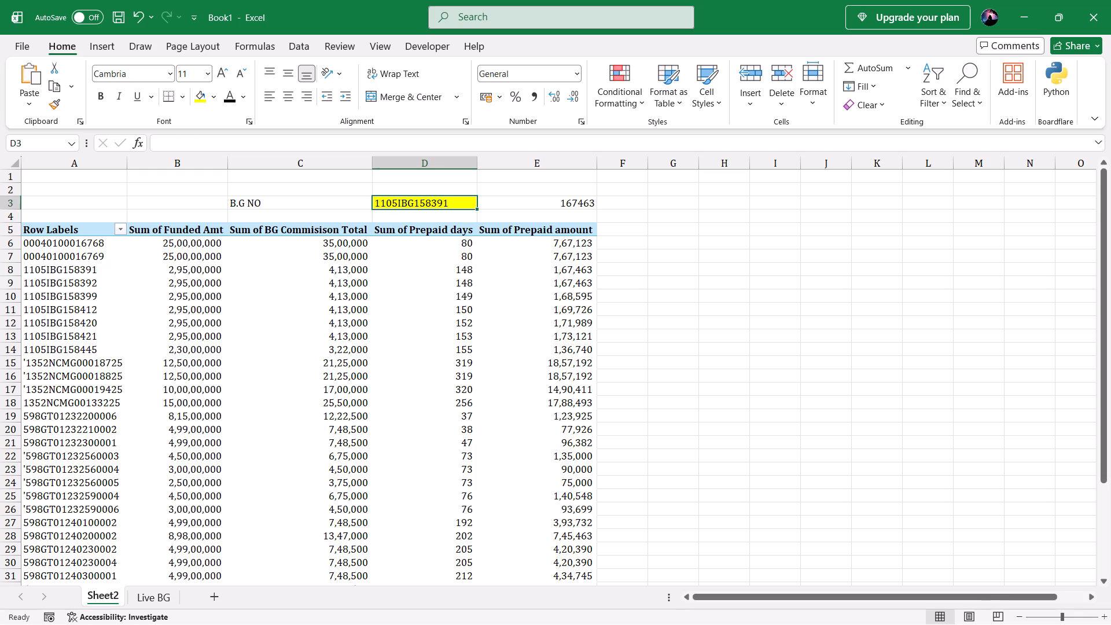
{"action": "key", "text": "alt+Down"}
{"action": "key", "text": "Down"}
{"action": "key", "text": "Down"}
{"action": "key", "text": "Down"}
{"action": "key", "text": "Down"}
{"action": "key", "text": "Down"}
{"action": "key", "text": "Down"}
{"action": "key", "text": "Down"}
{"action": "key", "text": "Down"}
{"action": "key", "text": "Down"}
{"action": "key", "text": "Down"}
{"action": "key", "text": "Down"}
{"action": "key", "text": "Down"}
{"action": "key", "text": "Down"}
{"action": "key", "text": "Down"}
{"action": "key", "text": "Down"}
{"action": "key", "text": "Down"}
{"action": "key", "text": "Down"}
{"action": "key", "text": "Down"}
{"action": "key", "text": "Down"}
{"action": "key", "text": "Down"}
{"action": "key", "text": "Down"}
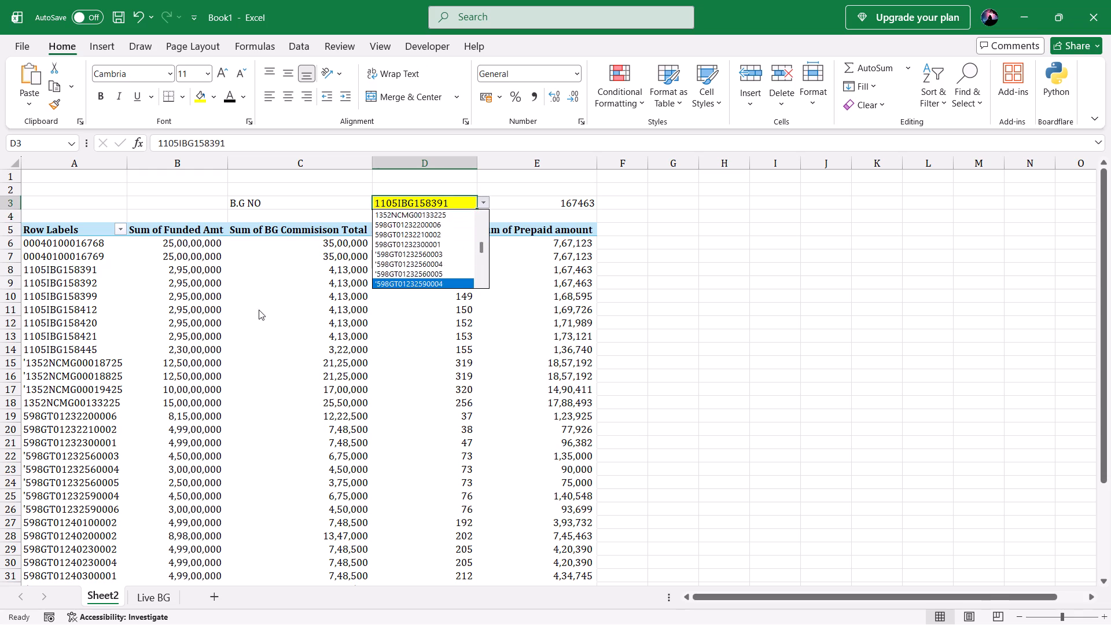
{"action": "key", "text": "Return"}
Move the prepaid amount lookup formula from E3 to H3 by cutting and pasting it.
{"action": "key", "text": "Down"}
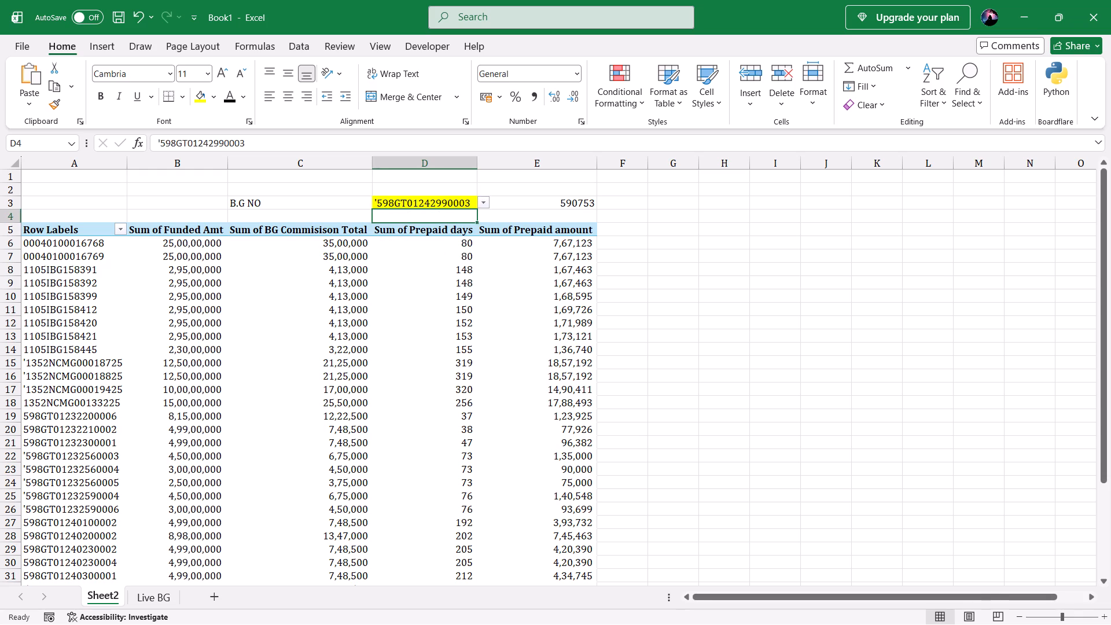
{"action": "key", "text": "Up"}
{"action": "key", "text": "Up"}
{"action": "key", "text": "Right"}
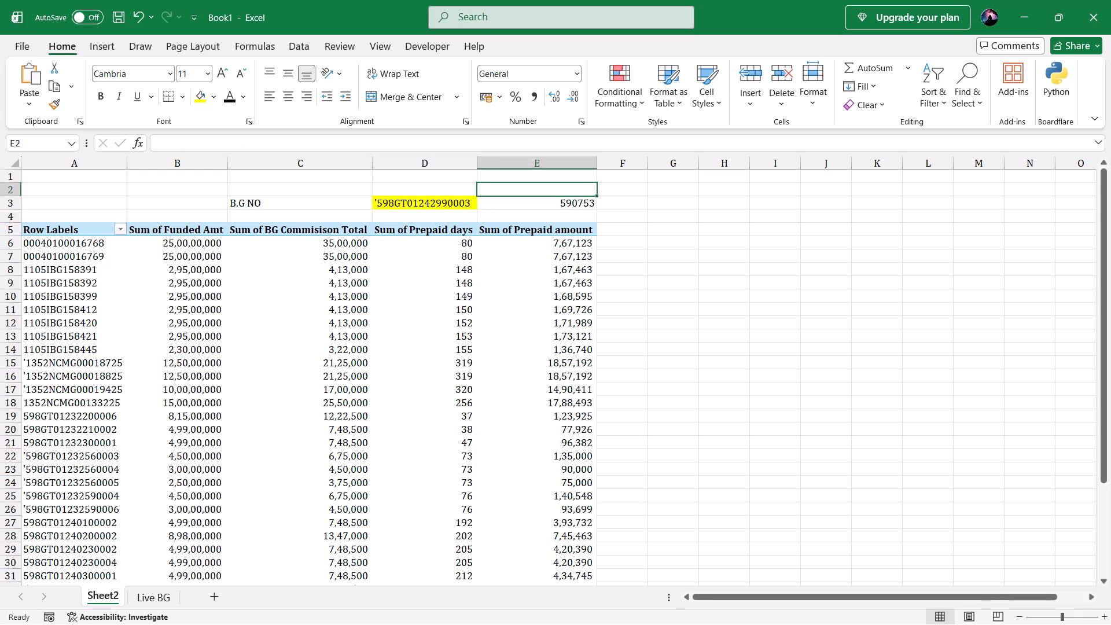
{"action": "key", "text": "Down"}
{"action": "key", "text": "Right"}
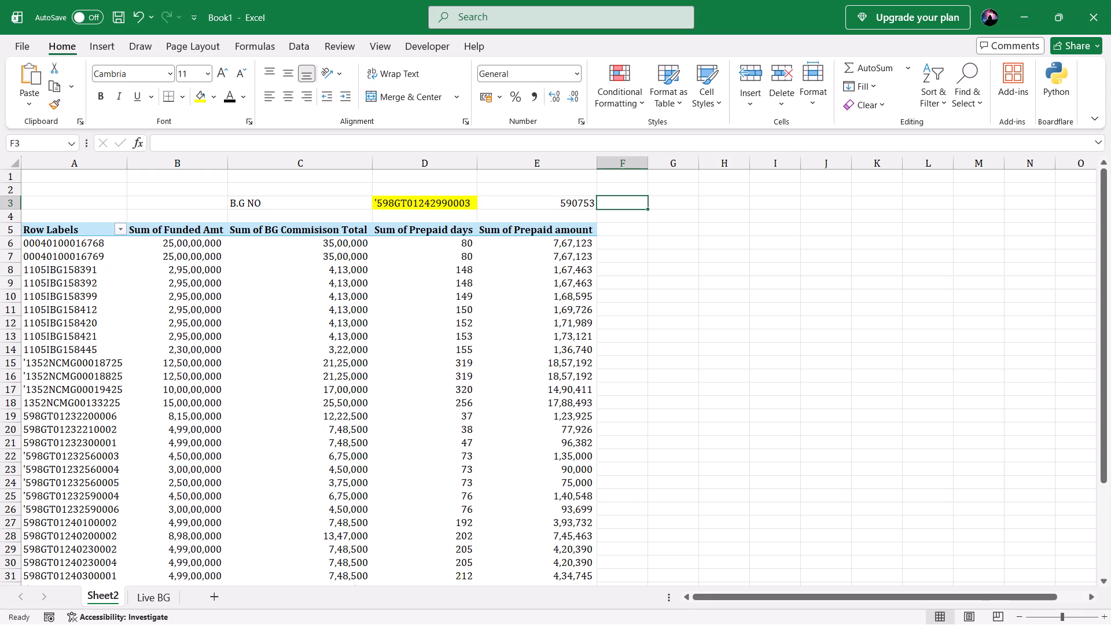
{"action": "key", "text": "Right"}
{"action": "key", "text": "Right"}
{"action": "key", "text": "Right"}
{"action": "key", "text": "Left"}
{"action": "key", "text": "Left"}
{"action": "key", "text": "Left"}
{"action": "key", "text": "Left"}
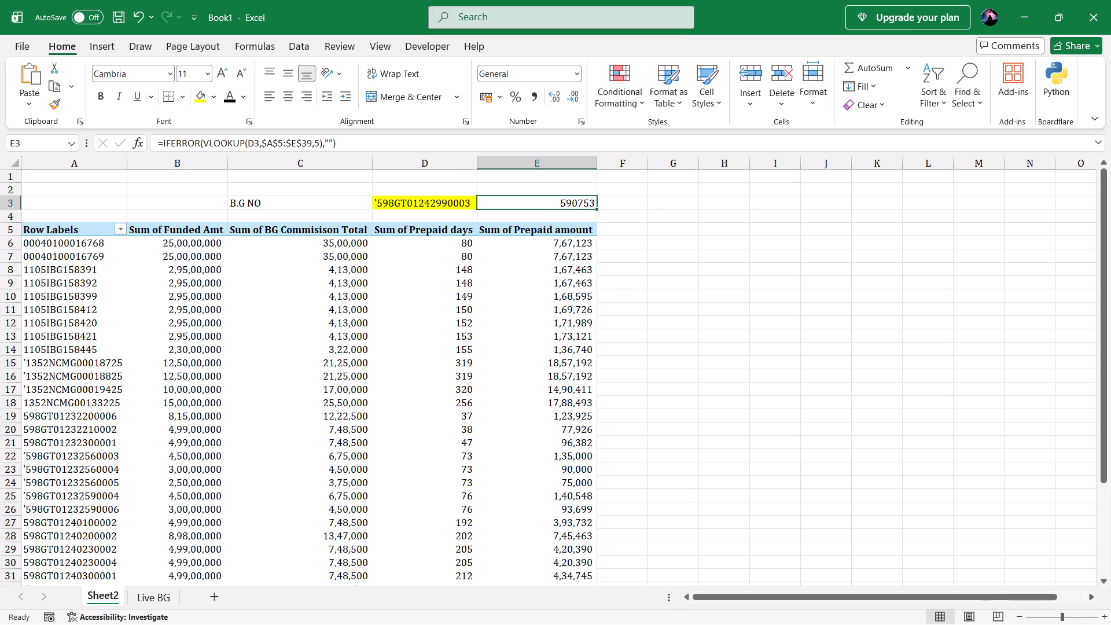
{"action": "key", "text": "ctrl+c"}
{"action": "key", "text": "ctrl+x"}
{"action": "key", "text": "Right"}
{"action": "key", "text": "Right"}
{"action": "key", "text": "Right"}
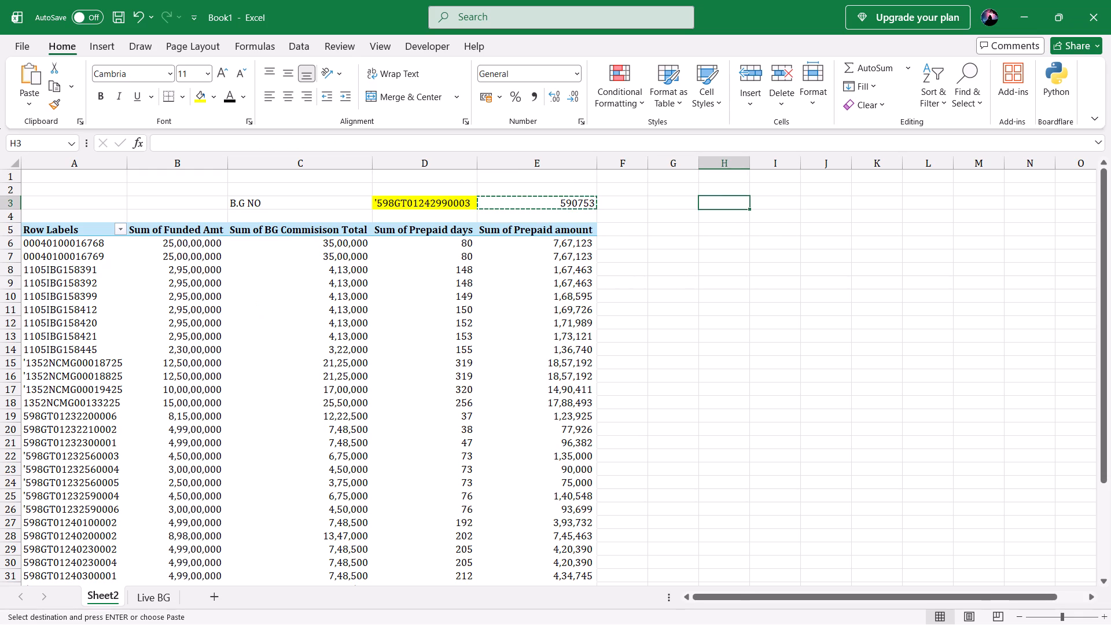
{"action": "key", "text": "ctrl+v"}
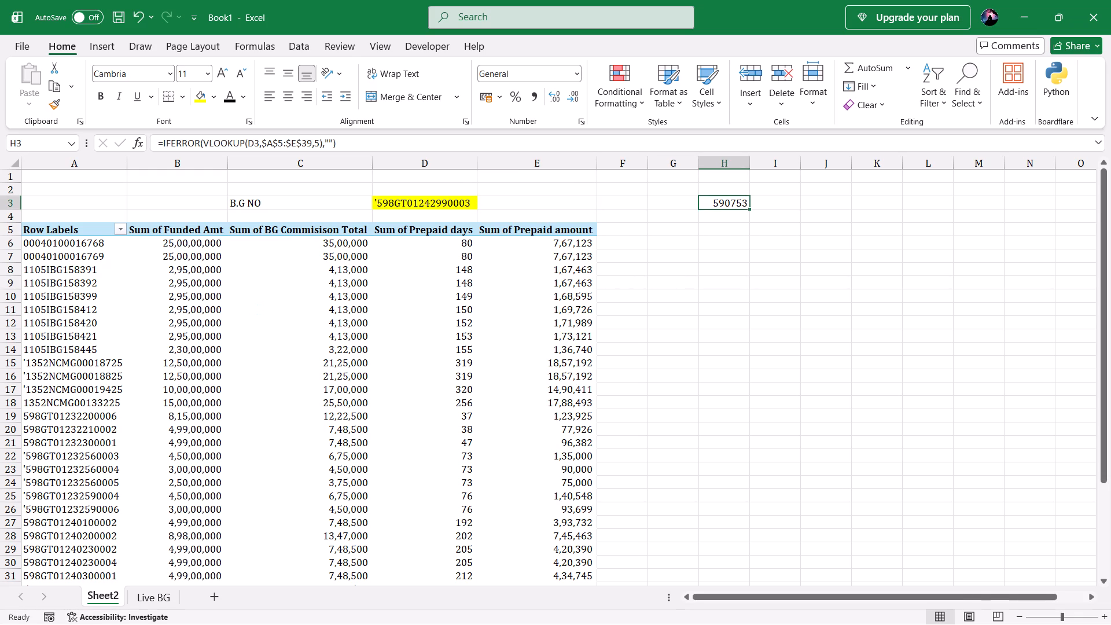
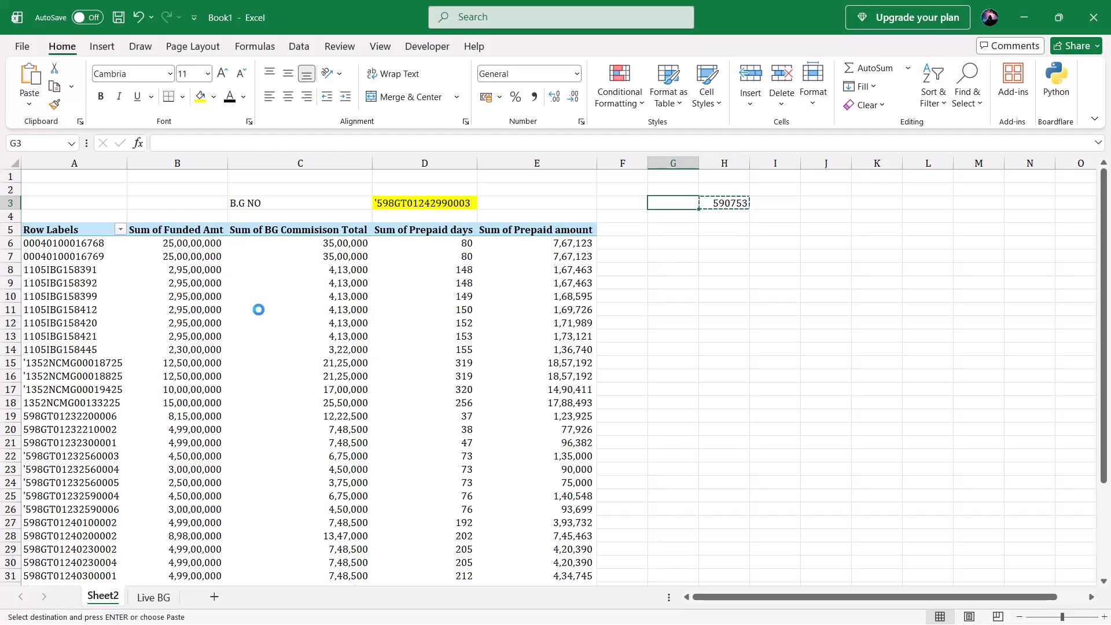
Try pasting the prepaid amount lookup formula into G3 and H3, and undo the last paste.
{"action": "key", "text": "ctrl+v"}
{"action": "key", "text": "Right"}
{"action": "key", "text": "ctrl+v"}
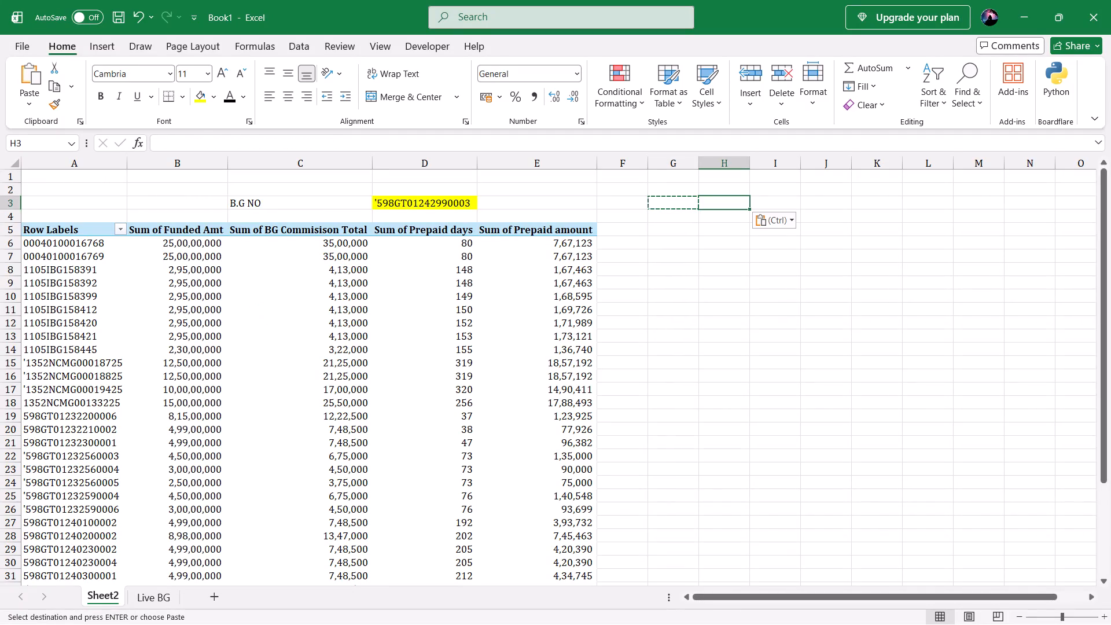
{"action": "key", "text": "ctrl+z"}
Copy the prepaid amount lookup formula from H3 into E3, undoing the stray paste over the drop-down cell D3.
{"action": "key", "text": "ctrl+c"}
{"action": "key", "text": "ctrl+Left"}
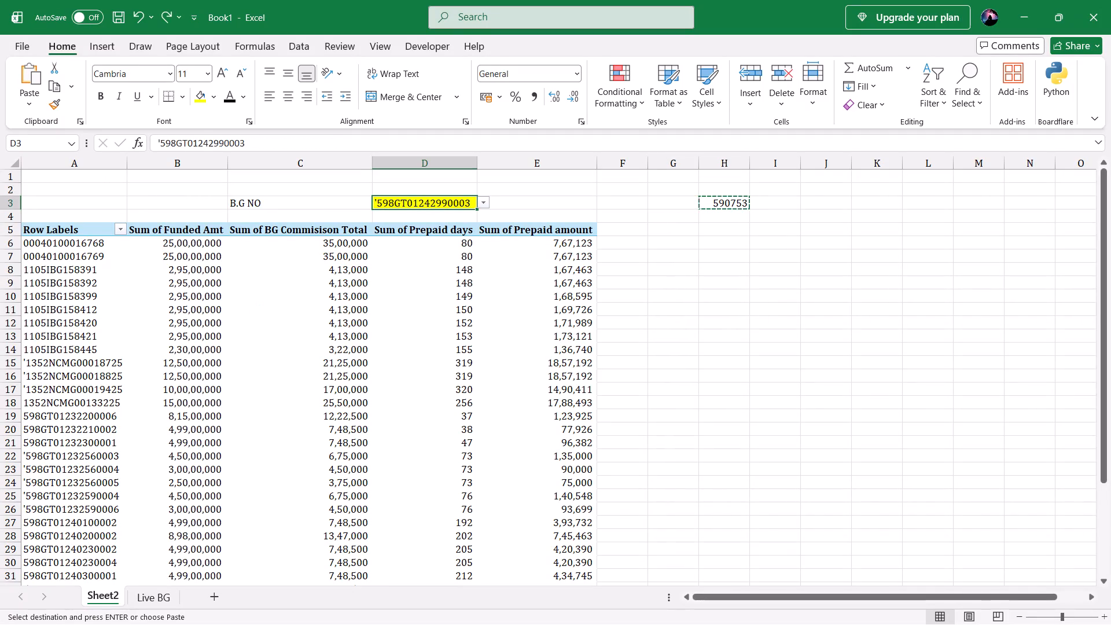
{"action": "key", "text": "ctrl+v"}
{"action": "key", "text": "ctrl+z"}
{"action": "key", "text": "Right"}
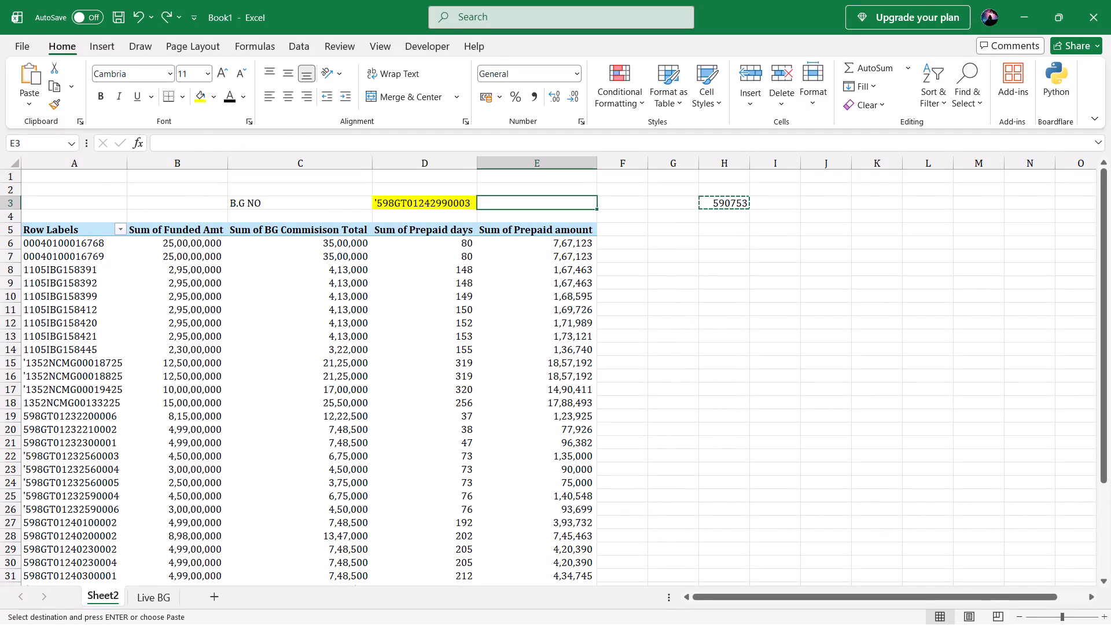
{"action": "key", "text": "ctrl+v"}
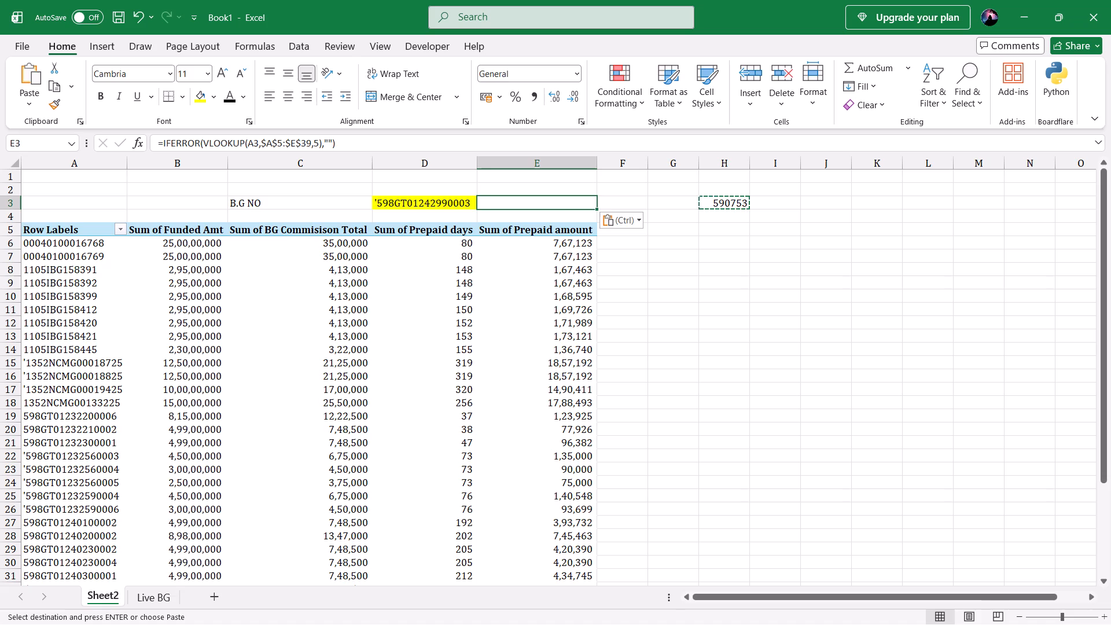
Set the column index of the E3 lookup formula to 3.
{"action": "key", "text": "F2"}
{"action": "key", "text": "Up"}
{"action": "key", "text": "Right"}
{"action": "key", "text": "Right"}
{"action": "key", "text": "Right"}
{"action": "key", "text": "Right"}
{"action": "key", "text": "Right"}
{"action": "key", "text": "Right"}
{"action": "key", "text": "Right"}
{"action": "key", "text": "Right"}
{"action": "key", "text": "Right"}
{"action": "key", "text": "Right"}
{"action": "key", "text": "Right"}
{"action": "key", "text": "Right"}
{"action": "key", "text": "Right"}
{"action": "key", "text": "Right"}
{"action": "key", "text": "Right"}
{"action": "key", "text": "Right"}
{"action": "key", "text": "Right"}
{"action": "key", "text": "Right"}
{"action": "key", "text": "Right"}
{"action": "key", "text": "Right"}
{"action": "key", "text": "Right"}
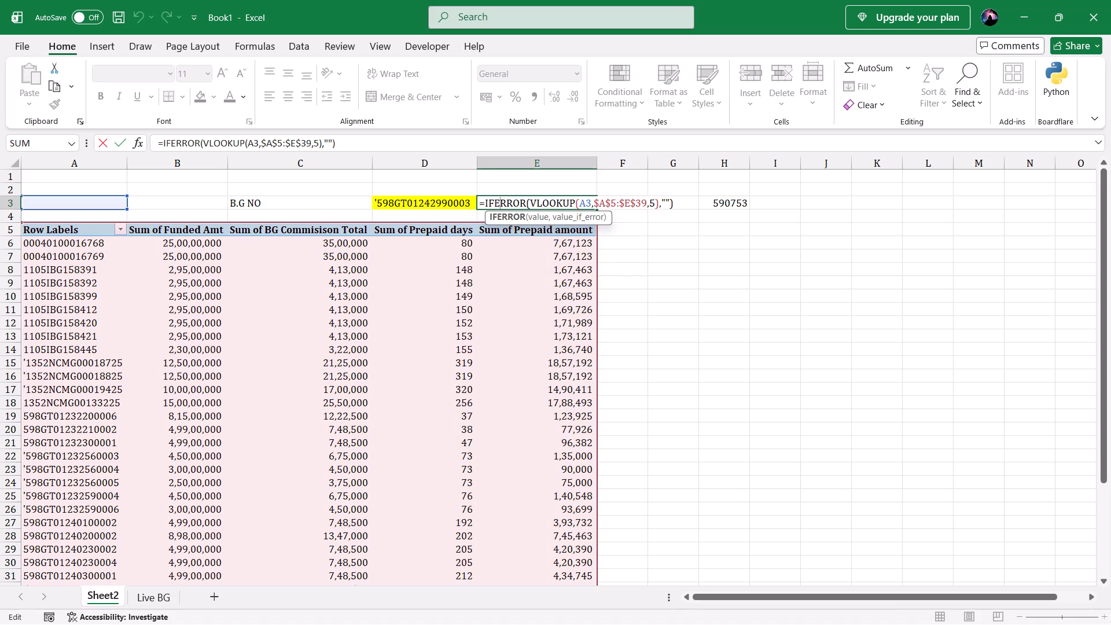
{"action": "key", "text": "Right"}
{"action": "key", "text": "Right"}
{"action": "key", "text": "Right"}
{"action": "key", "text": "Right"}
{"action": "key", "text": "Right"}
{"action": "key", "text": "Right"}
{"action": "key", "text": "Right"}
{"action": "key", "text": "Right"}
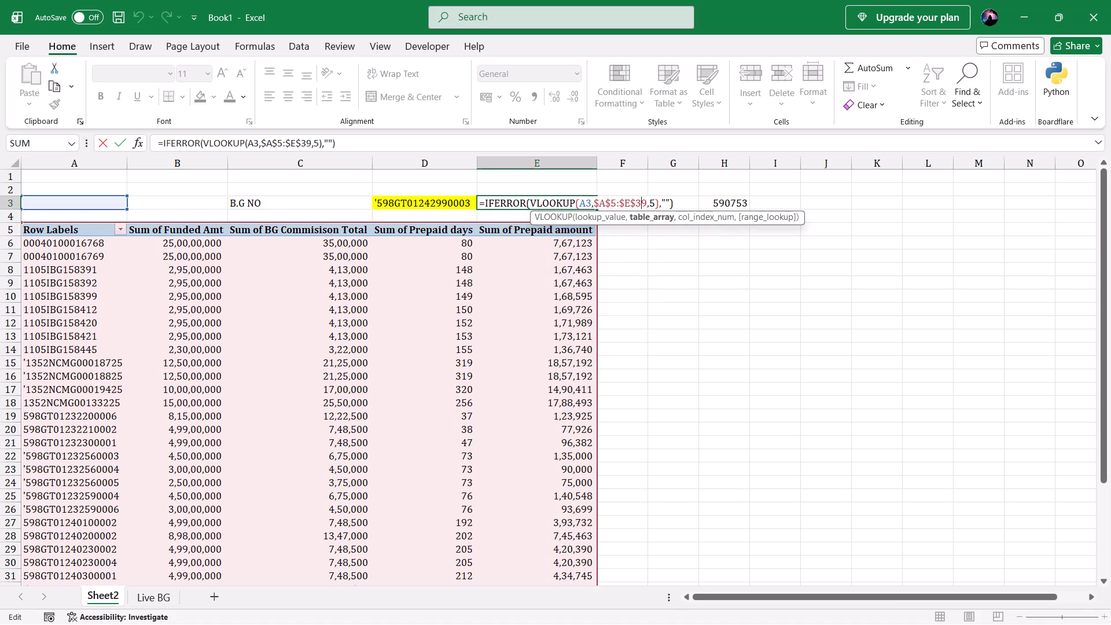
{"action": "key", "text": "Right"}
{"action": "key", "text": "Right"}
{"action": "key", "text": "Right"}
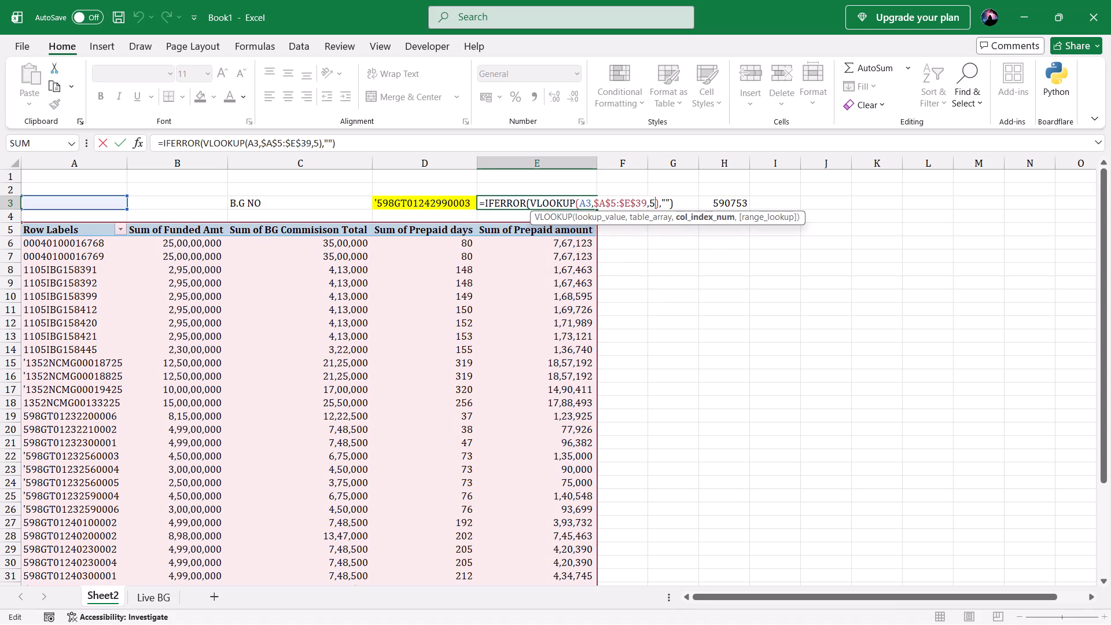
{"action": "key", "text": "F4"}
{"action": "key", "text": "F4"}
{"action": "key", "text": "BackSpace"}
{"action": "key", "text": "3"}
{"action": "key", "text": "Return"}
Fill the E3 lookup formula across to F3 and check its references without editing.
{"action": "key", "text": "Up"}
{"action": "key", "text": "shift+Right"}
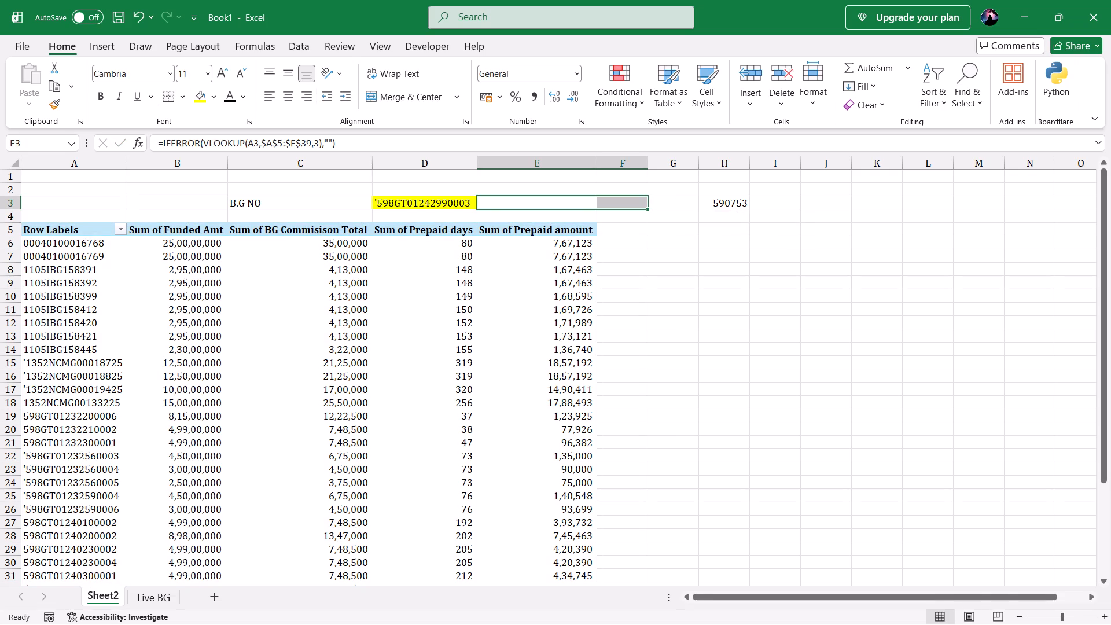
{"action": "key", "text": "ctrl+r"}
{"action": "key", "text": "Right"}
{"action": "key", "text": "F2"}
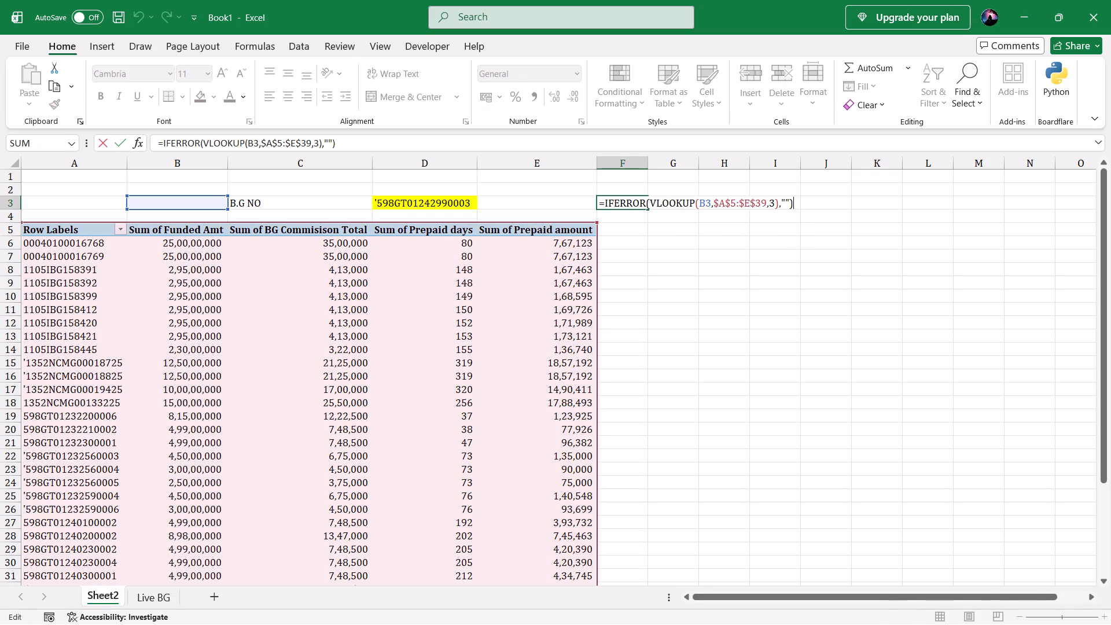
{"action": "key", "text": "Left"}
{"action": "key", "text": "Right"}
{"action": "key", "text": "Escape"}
Make the lookup value in the H3 formula absolute: =IFERROR(VLOOKUP($D$3,$A$5:$E$39,5),"").
{"action": "key", "text": "Right"}
{"action": "key", "text": "Right"}
{"action": "key", "text": "F2"}
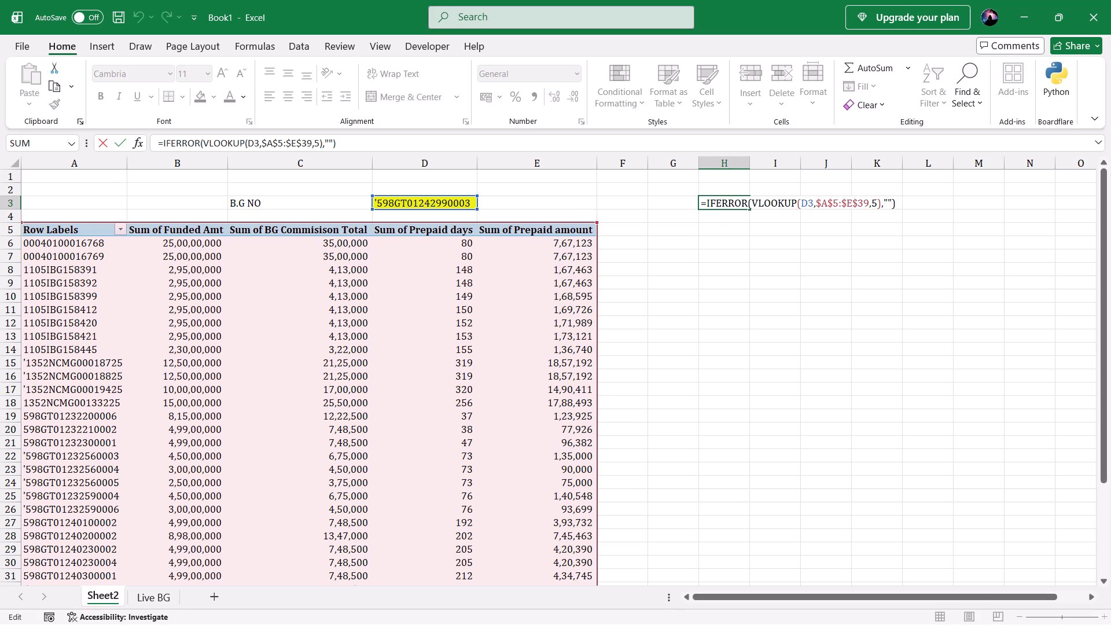
{"action": "key", "text": "Right"}
{"action": "key", "text": "Right"}
{"action": "key", "text": "Right"}
{"action": "key", "text": "Right"}
{"action": "key", "text": "Right"}
{"action": "key", "text": "Right"}
{"action": "key", "text": "Right"}
{"action": "key", "text": "Right"}
{"action": "key", "text": "Right"}
{"action": "key", "text": "Right"}
{"action": "left_click", "coordinate": [807, 205]}
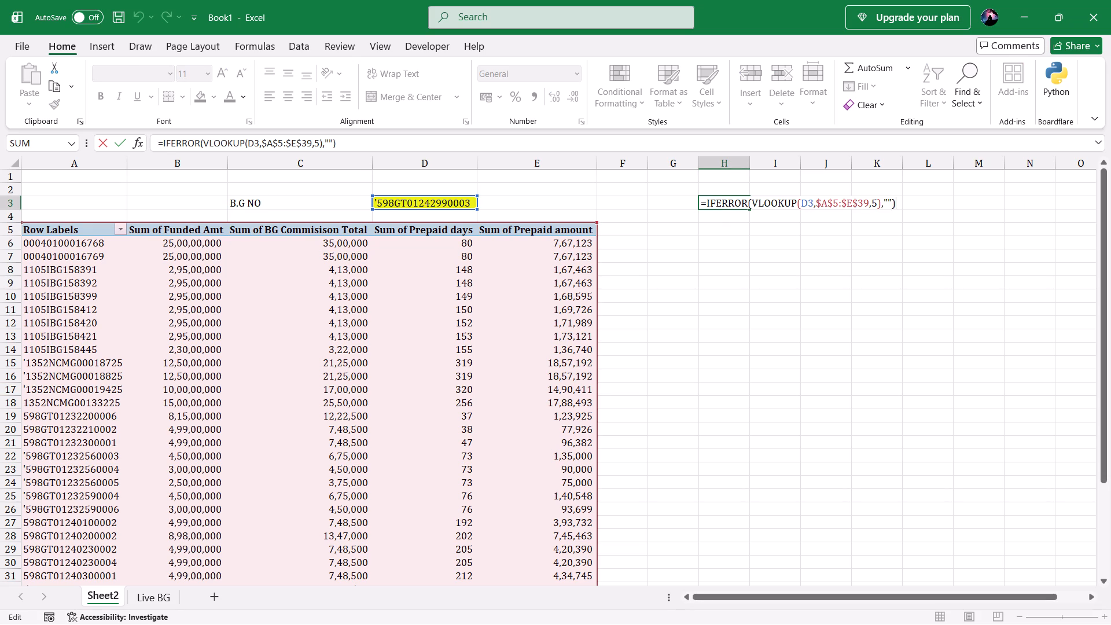
{"action": "key", "text": "F4"}
{"action": "key", "text": "Return"}
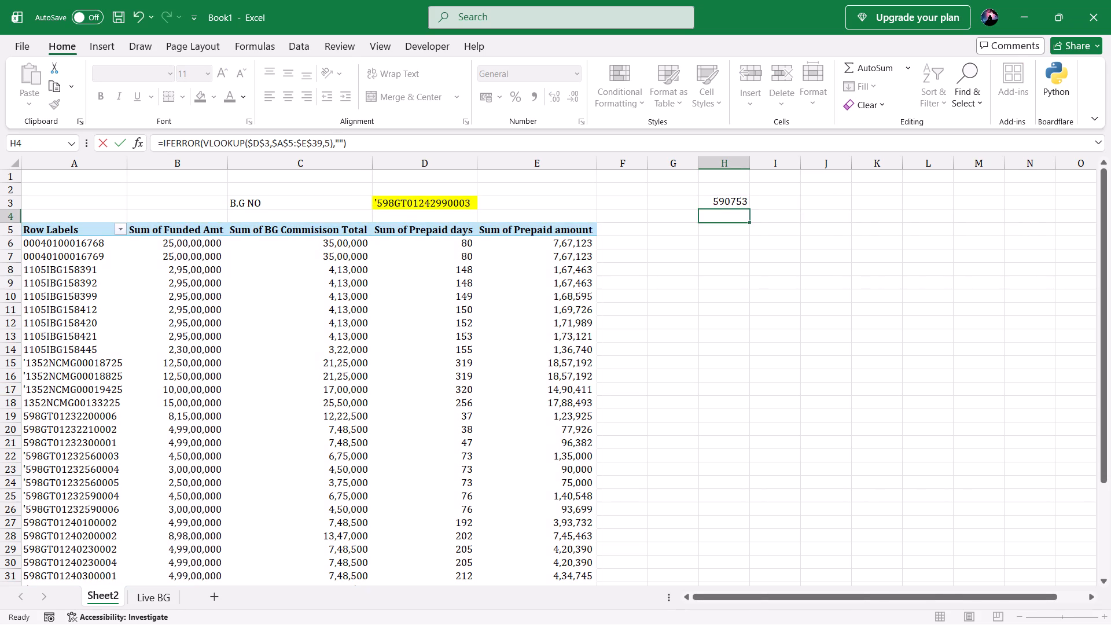
Copy the H3 lookup formula with the absolute $D$3 reference into E3.
{"action": "key", "text": "Up"}
{"action": "key", "text": "ctrl+c"}
{"action": "key", "text": "Left"}
{"action": "key", "text": "Left"}
{"action": "key", "text": "Left"}
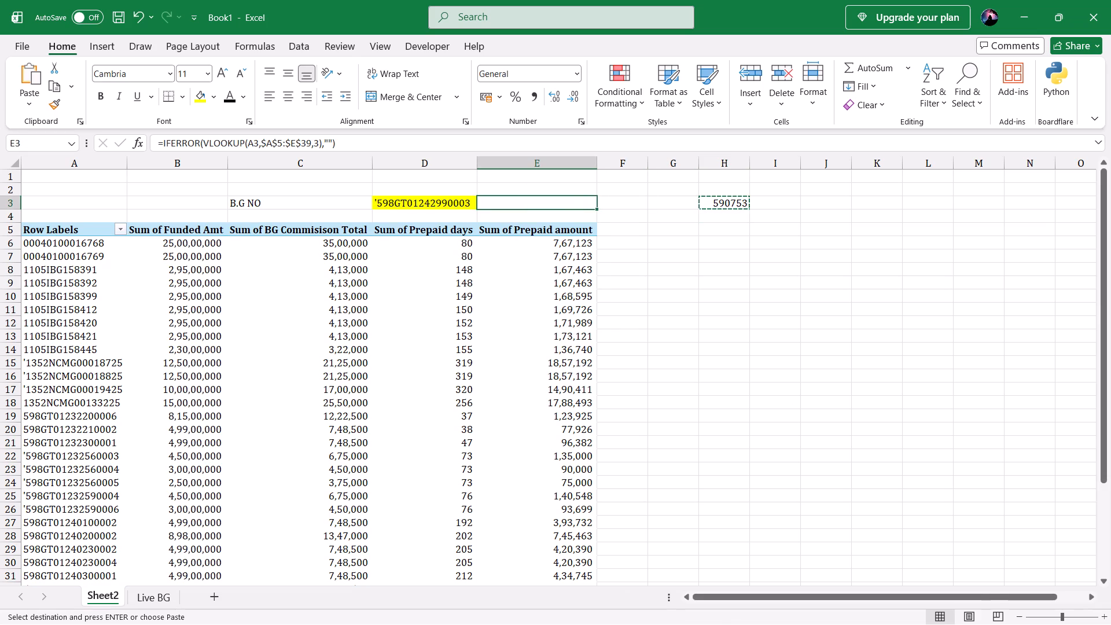
{"action": "key", "text": "ctrl+v"}
Replace the column index in the E3 lookup with L2+1: =IFERROR(VLOOKUP($D$3,$A$5:$E$39,L2+1),"").
{"action": "key", "text": "F2"}
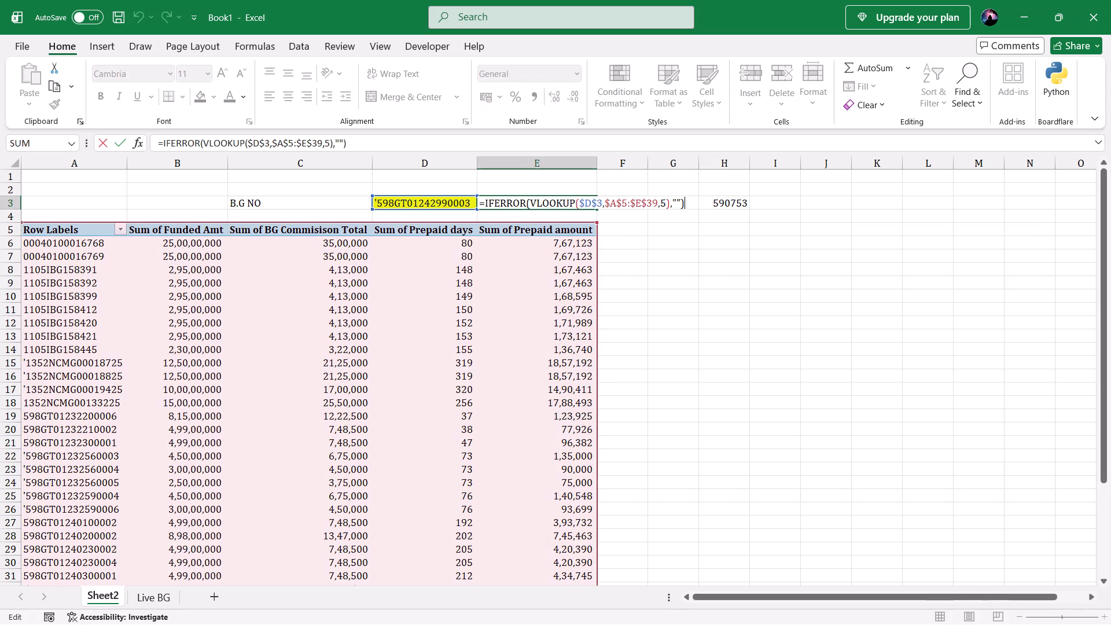
{"action": "key", "text": "Left"}
{"action": "key", "text": "Left"}
{"action": "key", "text": "Left"}
{"action": "key", "text": "Left"}
{"action": "key", "text": "Left"}
{"action": "key", "text": "Left"}
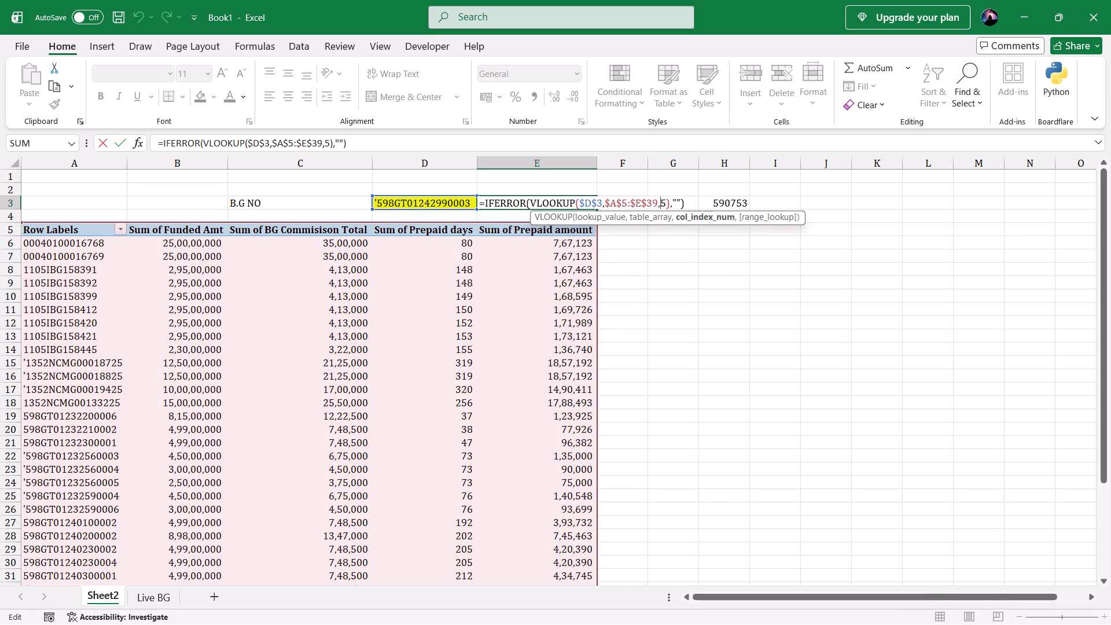
{"action": "key", "text": "Right"}
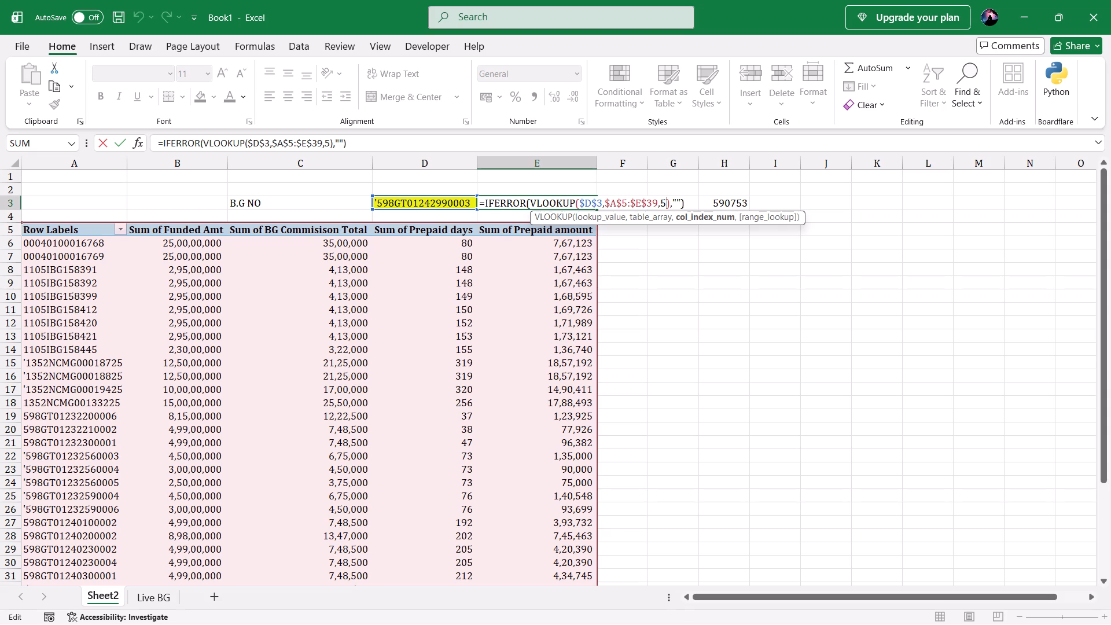
{"action": "key", "text": "BackSpace"}
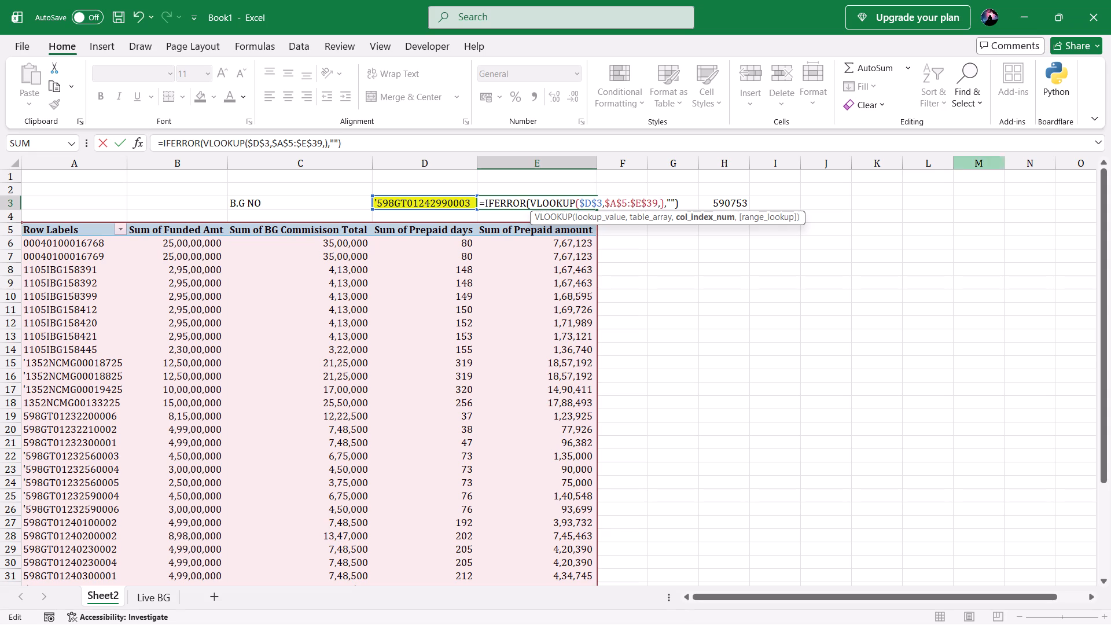
{"action": "left_click", "coordinate": [919, 185]}
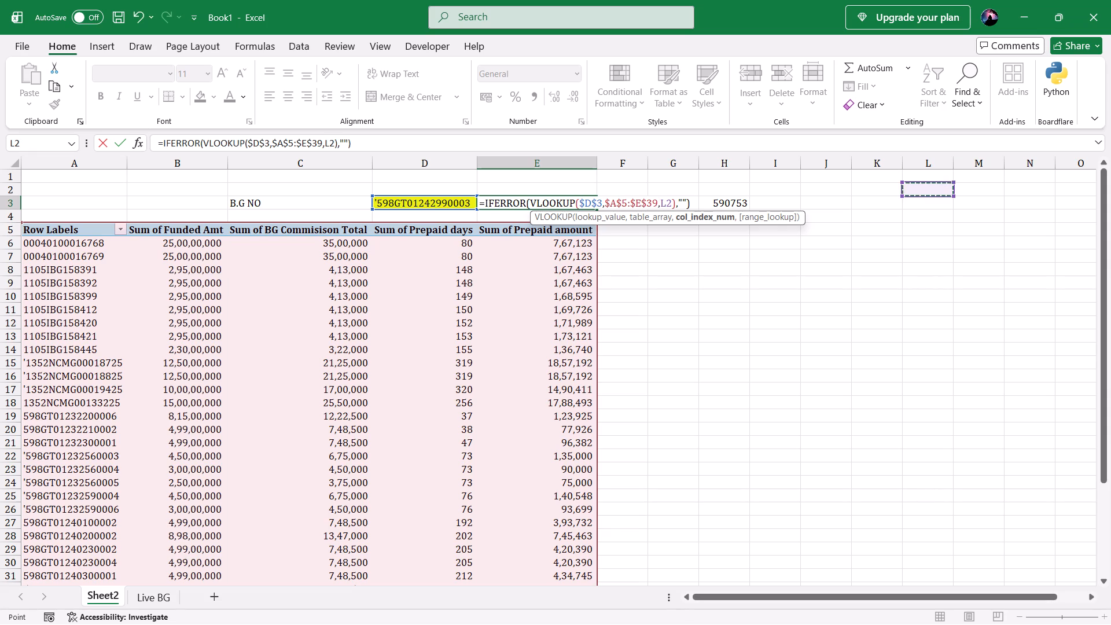
{"action": "type", "text": "+1"}
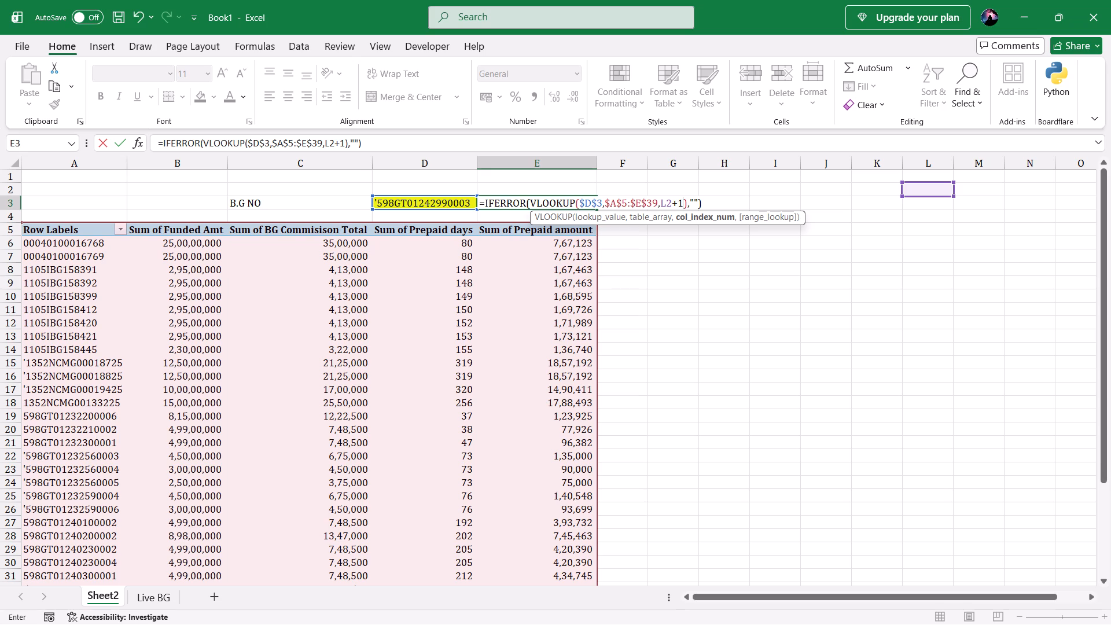
{"action": "key", "text": "Return"}
{"action": "key", "text": "Up"}
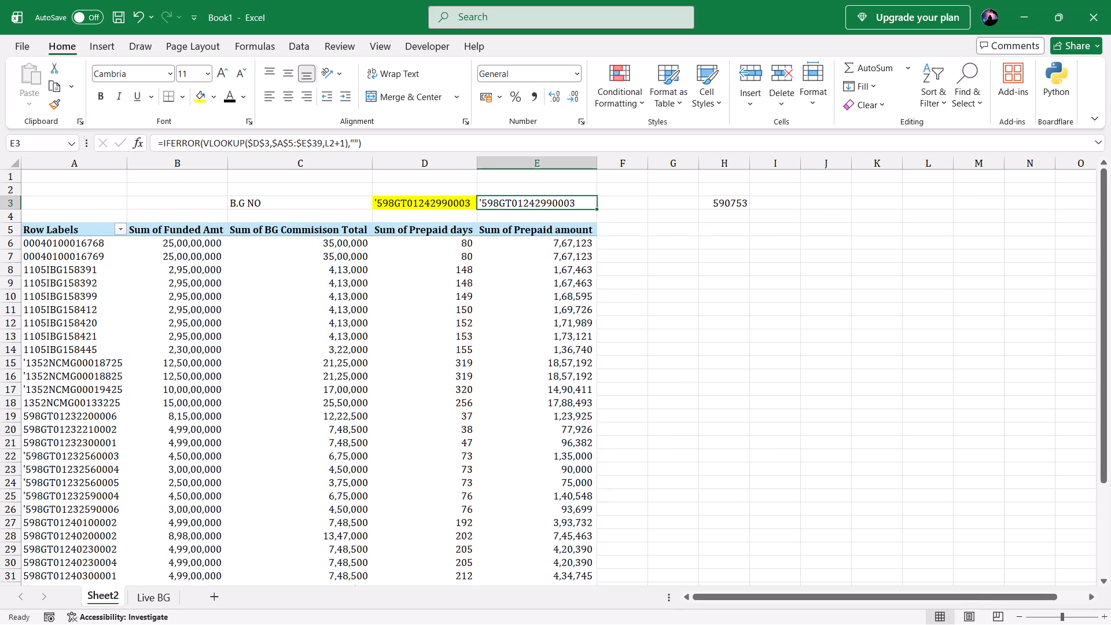
Examine the E3 lookup formula to see which cell drives its column index.
{"action": "key", "text": "Right"}
{"action": "key", "text": "Right"}
{"action": "key", "text": "Right"}
{"action": "key", "text": "Right"}
{"action": "key", "text": "Right"}
{"action": "key", "text": "Right"}
{"action": "key", "text": "Left"}
{"action": "key", "text": "Left"}
{"action": "key", "text": "Left"}
{"action": "key", "text": "Left"}
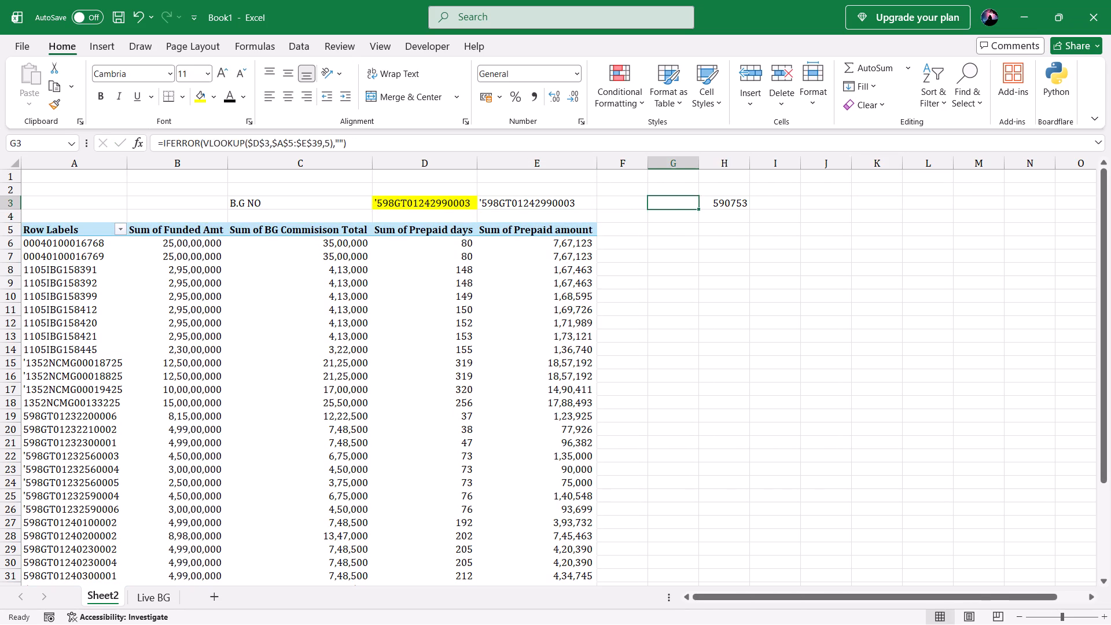
{"action": "key", "text": "Left"}
{"action": "key", "text": "Left"}
{"action": "key", "text": "F2"}
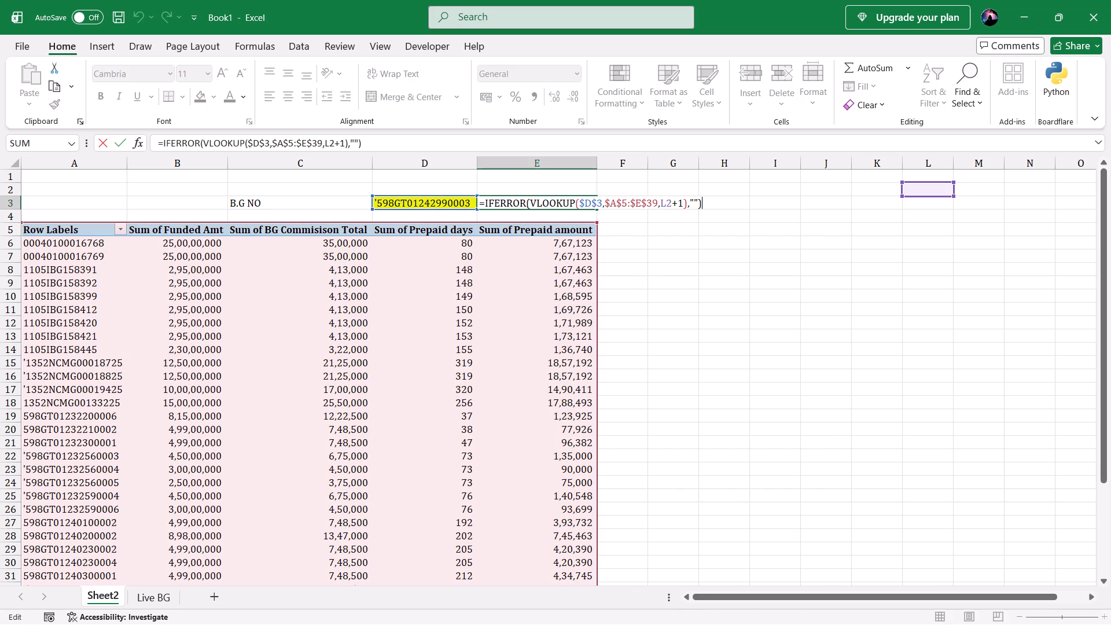
{"action": "key", "text": "Escape"}
Enter 3 in L2, the helper cell for the lookup's column index.
{"action": "key", "text": "Right"}
{"action": "key", "text": "Right"}
{"action": "key", "text": "Right"}
{"action": "key", "text": "Right"}
{"action": "key", "text": "Right"}
{"action": "key", "text": "Right"}
{"action": "key", "text": "Up"}
{"action": "key", "text": "Right"}
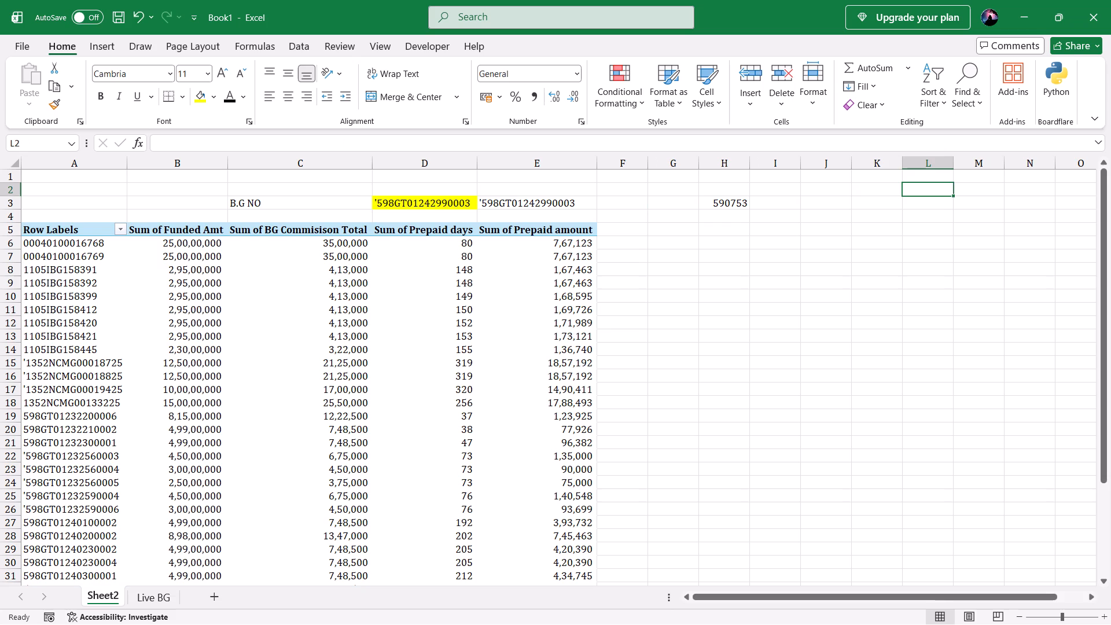
{"action": "key", "text": "3"}
{"action": "key", "text": "Return"}
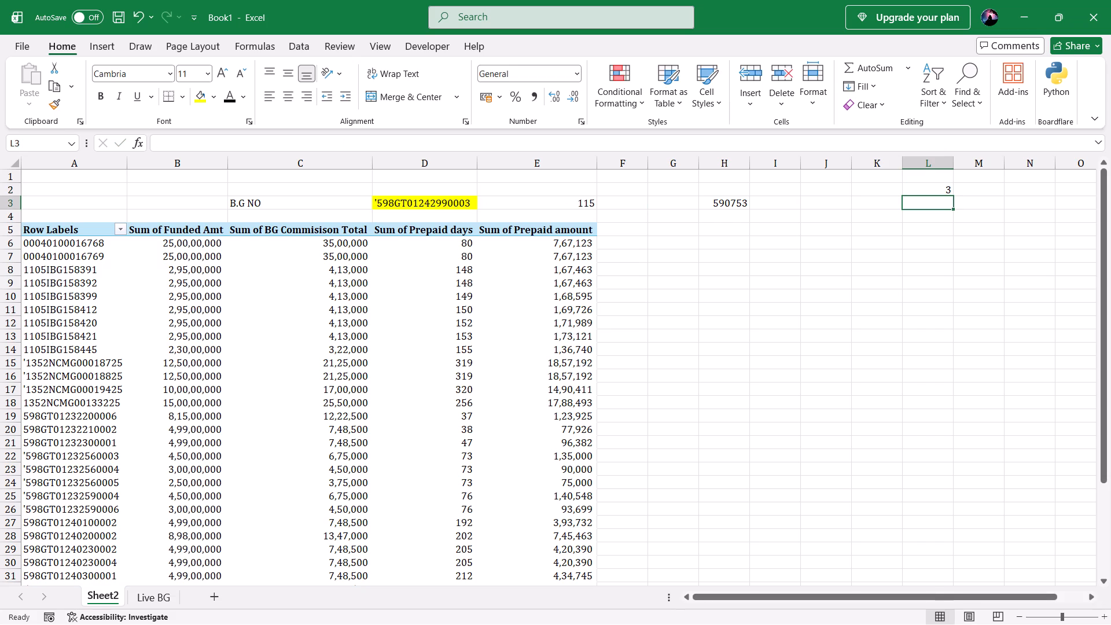
Check the E3 lookup formula's references and fill it across to F3.
{"action": "key", "text": "Left"}
{"action": "key", "text": "Left"}
{"action": "key", "text": "Left"}
{"action": "key", "text": "Left"}
{"action": "key", "text": "Left"}
{"action": "key", "text": "Left"}
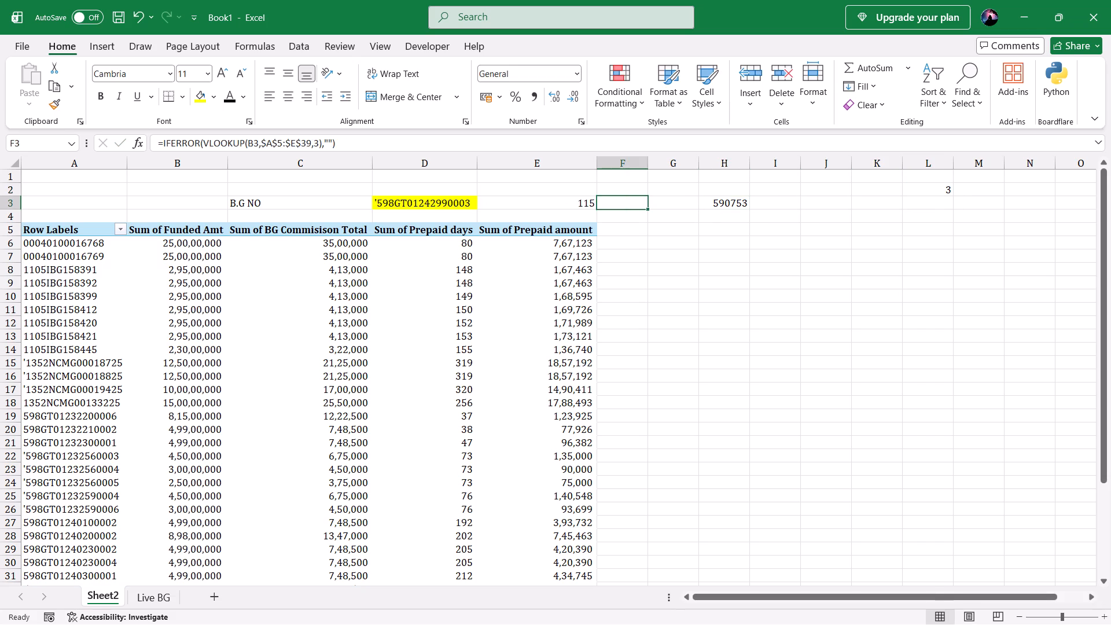
{"action": "key", "text": "Left"}
{"action": "key", "text": "F2"}
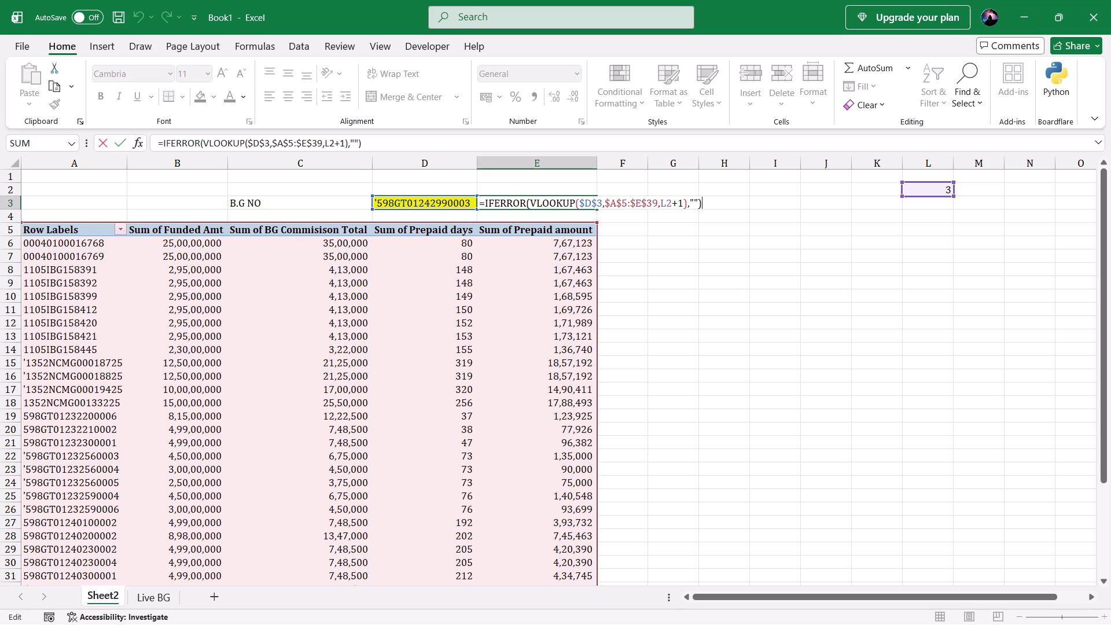
{"action": "key", "text": "Escape"}
{"action": "key", "text": "shift+Right"}
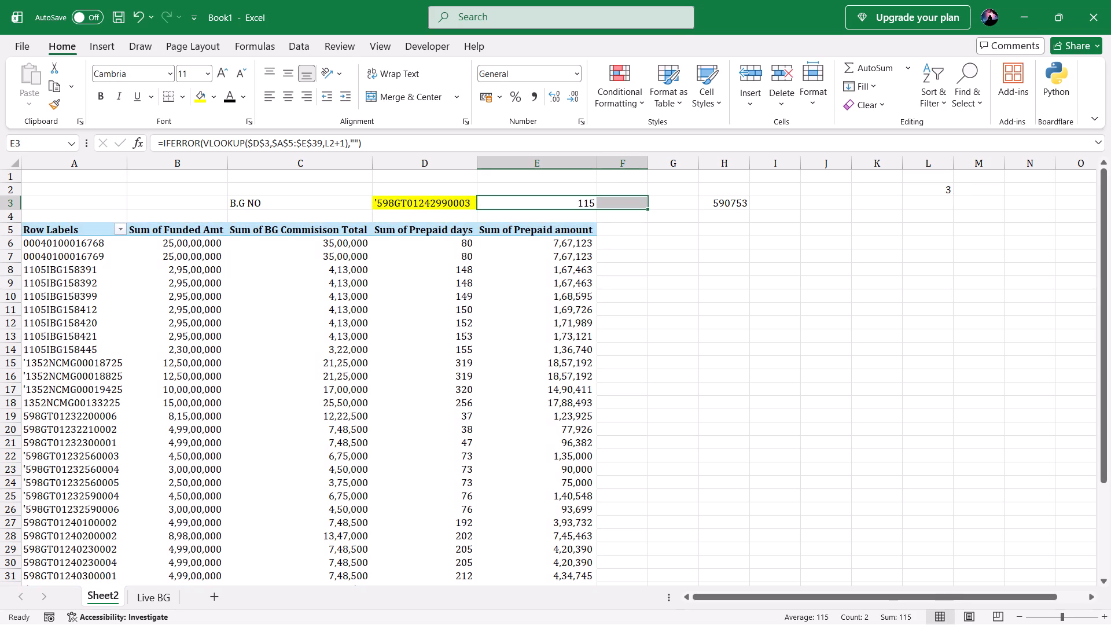
{"action": "key", "text": "ctrl+r"}
{"action": "key", "text": "Down"}
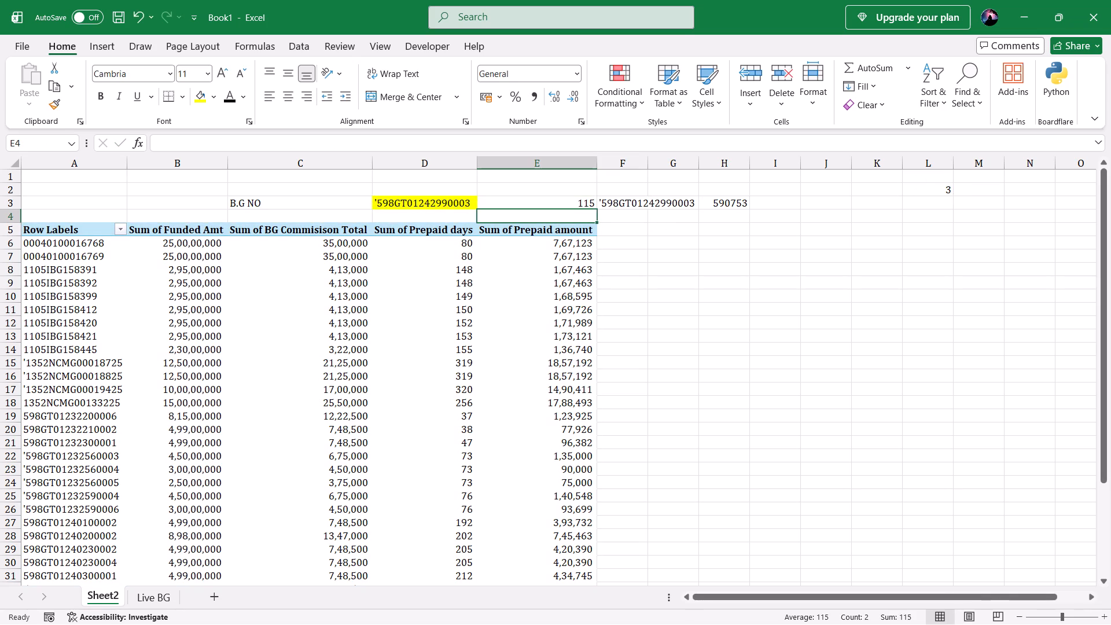
Fill the F3 lookup formula across through G3 and H3.
{"action": "key", "text": "Right"}
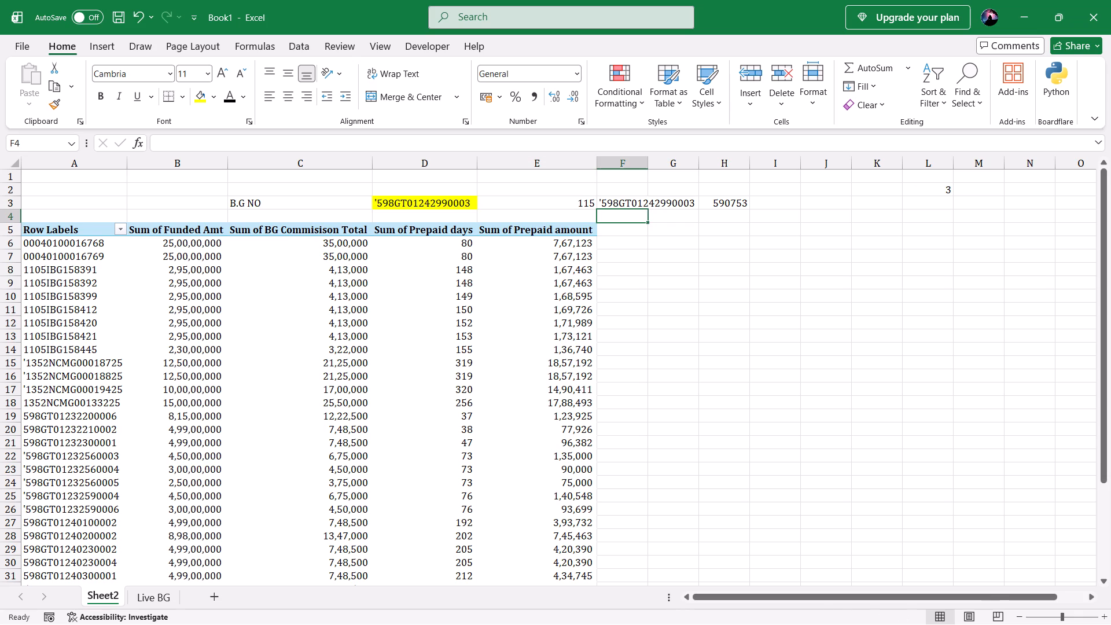
{"action": "key", "text": "Up"}
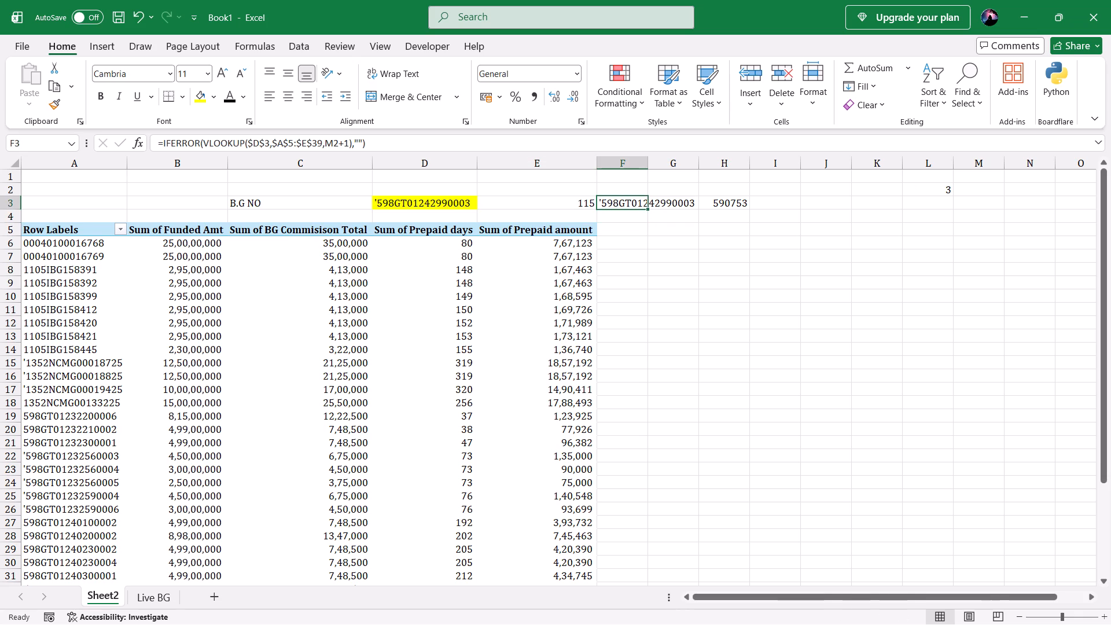
{"action": "key", "text": "shift+Right"}
{"action": "key", "text": "shift+Right"}
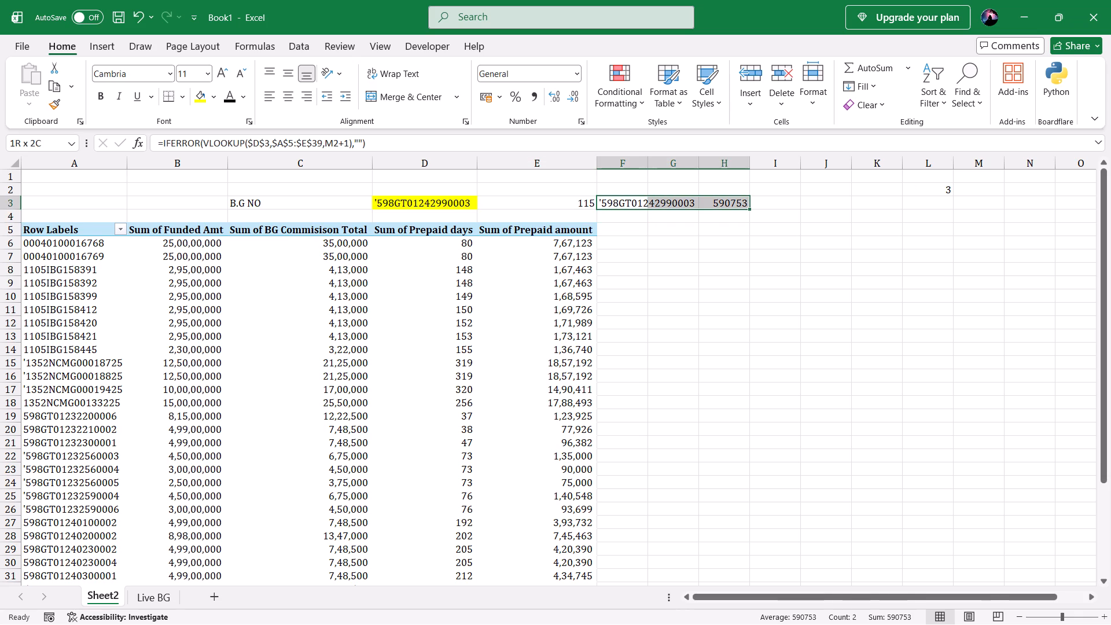
{"action": "key", "text": "ctrl+r"}
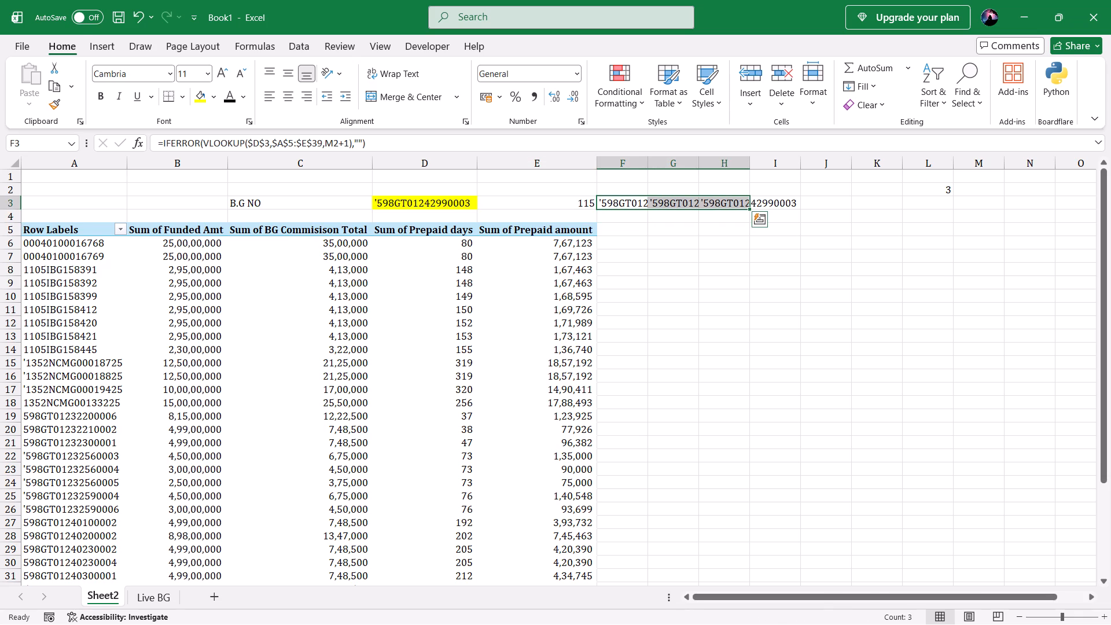
Examine the G3 lookup formula to see which cell its column index refers to.
{"action": "key", "text": "alt+h"}
{"action": "left_click", "coordinate": [919, 185]}
{"action": "type", "text": "oi"}
{"action": "key", "text": "Left"}
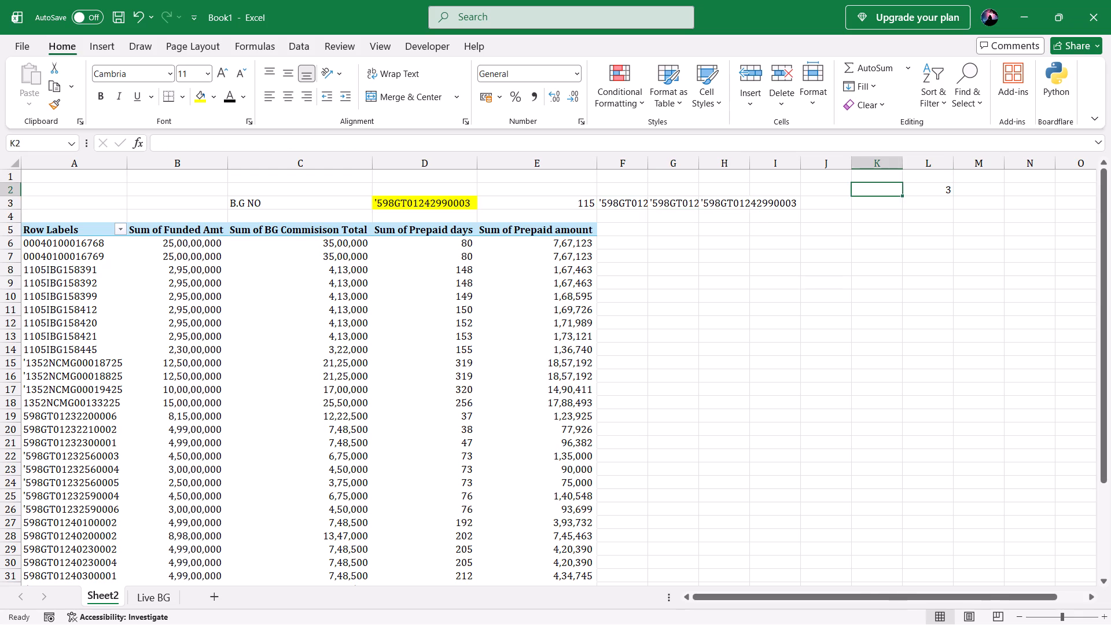
{"action": "key", "text": "Left"}
{"action": "key", "text": "Left"}
{"action": "key", "text": "Down"}
{"action": "key", "text": "Left"}
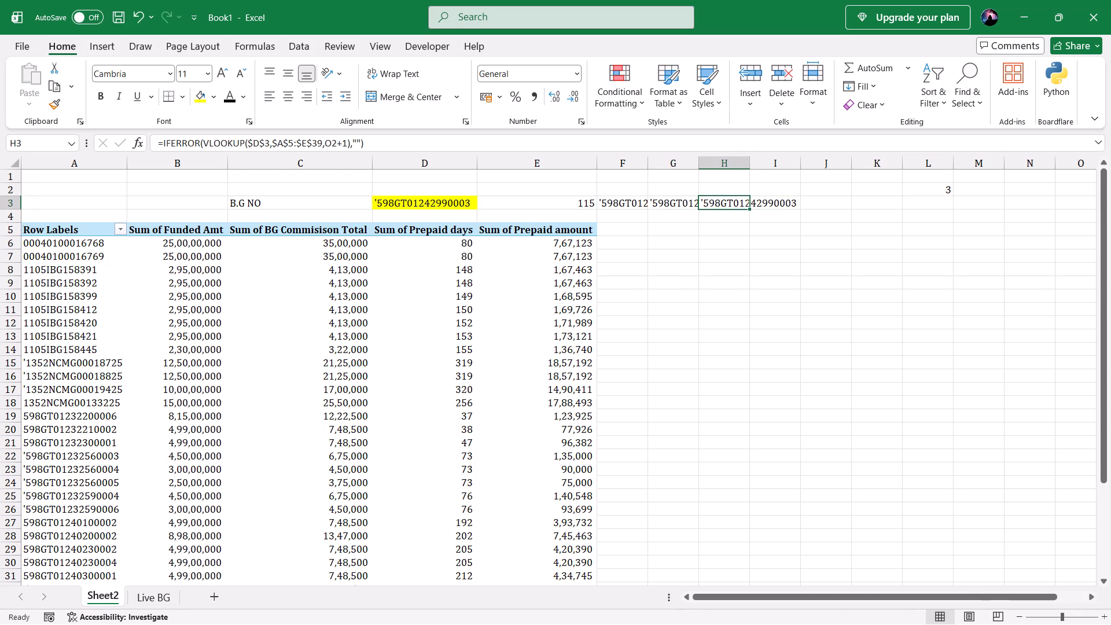
{"action": "key", "text": "Left"}
{"action": "key", "text": "Left"}
{"action": "key", "text": "Right"}
{"action": "key", "text": "F2"}
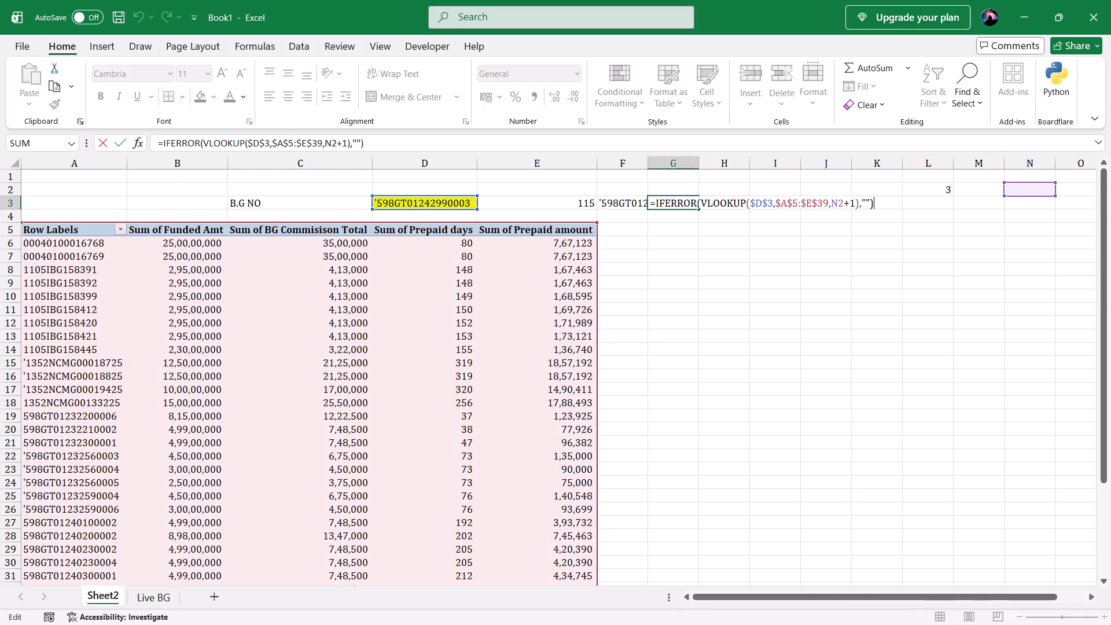
{"action": "key", "text": "Escape"}
Undo the last two fills of the lookup formula across F3 to H3.
{"action": "key", "text": "Left"}
{"action": "key", "text": "shift+Right"}
{"action": "key", "text": "shift+Right"}
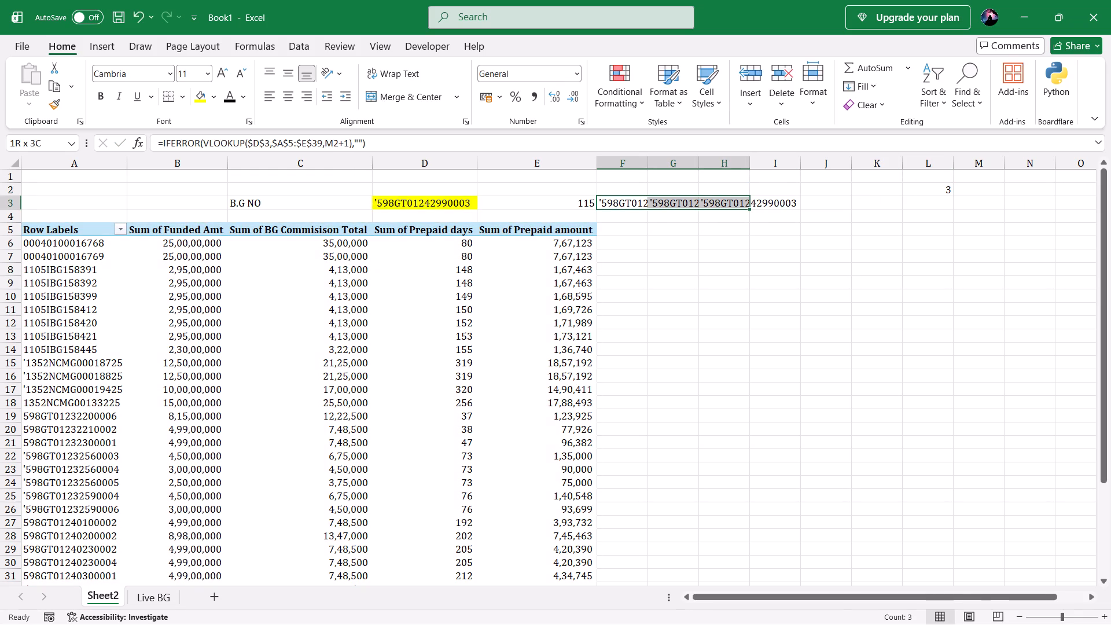
{"action": "key", "text": "ctrl+z"}
{"action": "key", "text": "ctrl+z"}
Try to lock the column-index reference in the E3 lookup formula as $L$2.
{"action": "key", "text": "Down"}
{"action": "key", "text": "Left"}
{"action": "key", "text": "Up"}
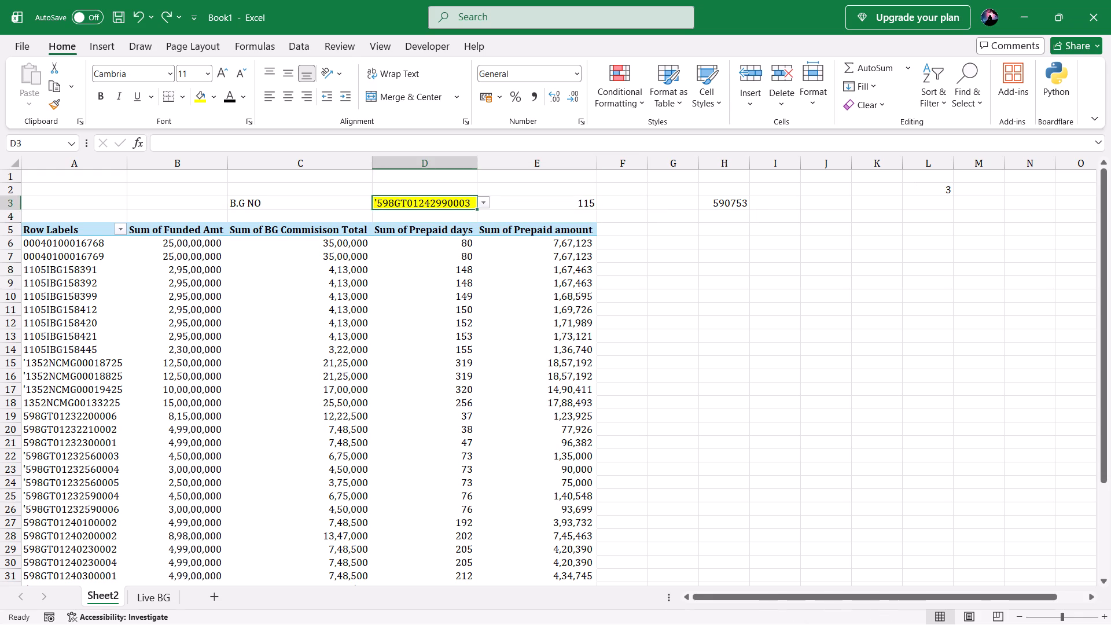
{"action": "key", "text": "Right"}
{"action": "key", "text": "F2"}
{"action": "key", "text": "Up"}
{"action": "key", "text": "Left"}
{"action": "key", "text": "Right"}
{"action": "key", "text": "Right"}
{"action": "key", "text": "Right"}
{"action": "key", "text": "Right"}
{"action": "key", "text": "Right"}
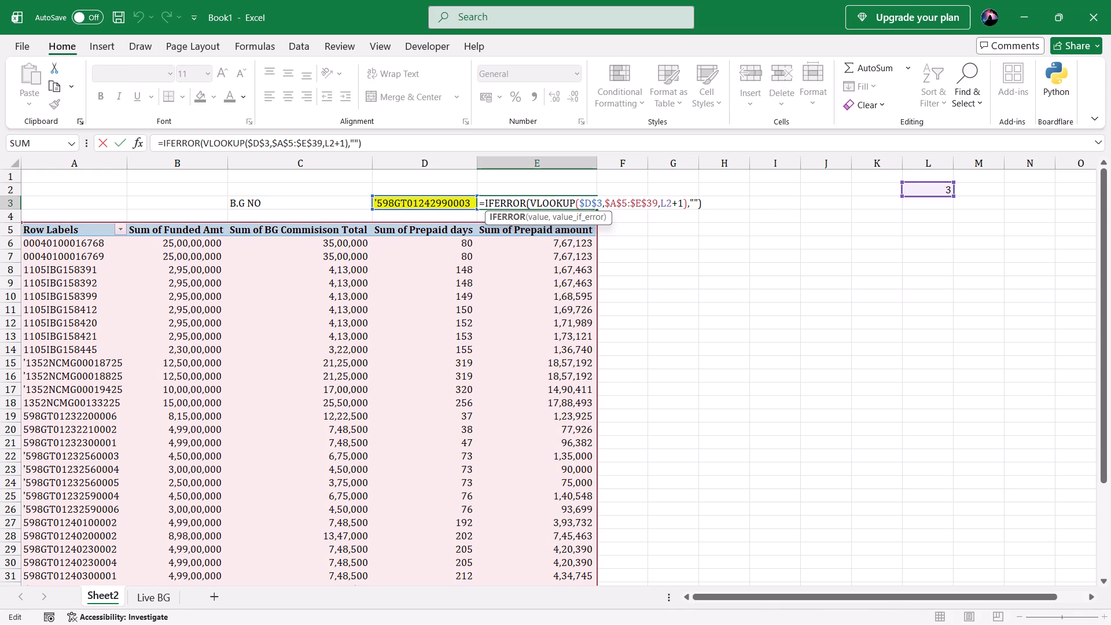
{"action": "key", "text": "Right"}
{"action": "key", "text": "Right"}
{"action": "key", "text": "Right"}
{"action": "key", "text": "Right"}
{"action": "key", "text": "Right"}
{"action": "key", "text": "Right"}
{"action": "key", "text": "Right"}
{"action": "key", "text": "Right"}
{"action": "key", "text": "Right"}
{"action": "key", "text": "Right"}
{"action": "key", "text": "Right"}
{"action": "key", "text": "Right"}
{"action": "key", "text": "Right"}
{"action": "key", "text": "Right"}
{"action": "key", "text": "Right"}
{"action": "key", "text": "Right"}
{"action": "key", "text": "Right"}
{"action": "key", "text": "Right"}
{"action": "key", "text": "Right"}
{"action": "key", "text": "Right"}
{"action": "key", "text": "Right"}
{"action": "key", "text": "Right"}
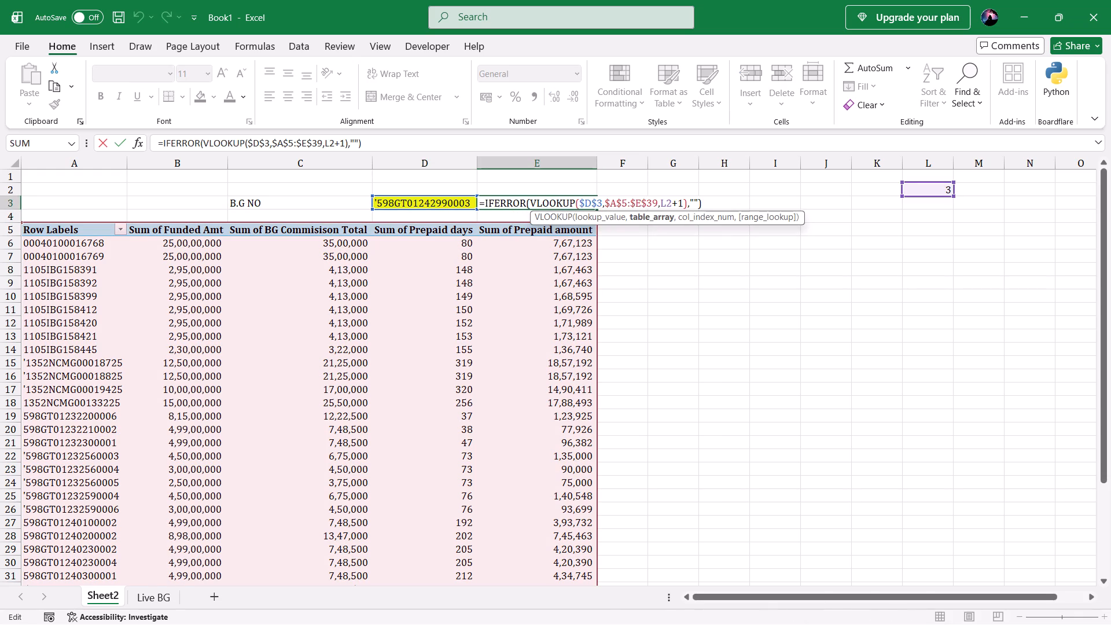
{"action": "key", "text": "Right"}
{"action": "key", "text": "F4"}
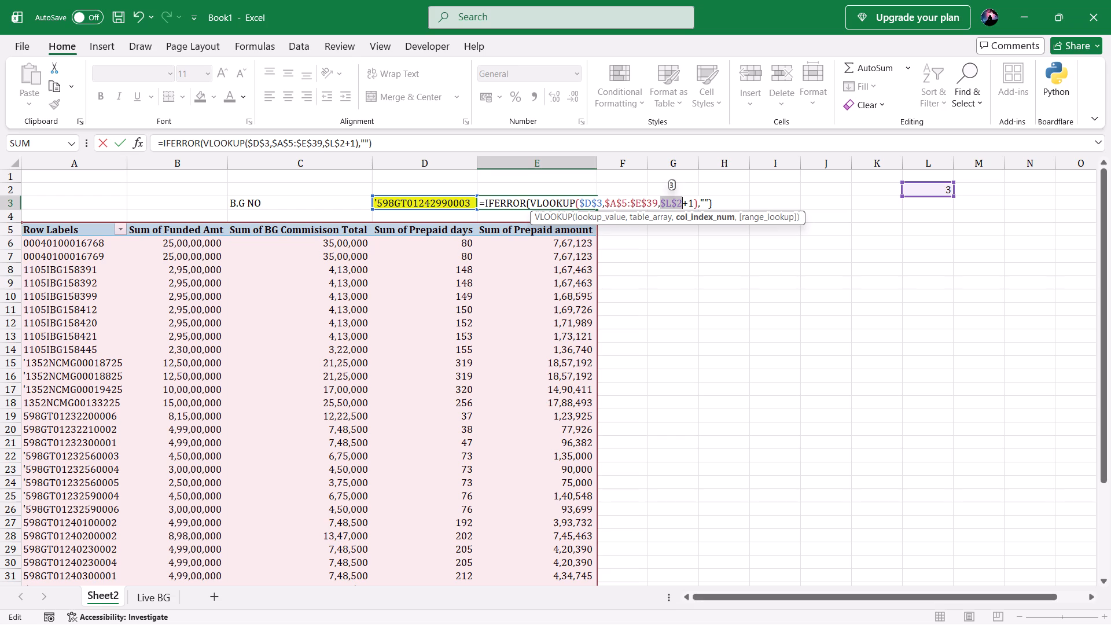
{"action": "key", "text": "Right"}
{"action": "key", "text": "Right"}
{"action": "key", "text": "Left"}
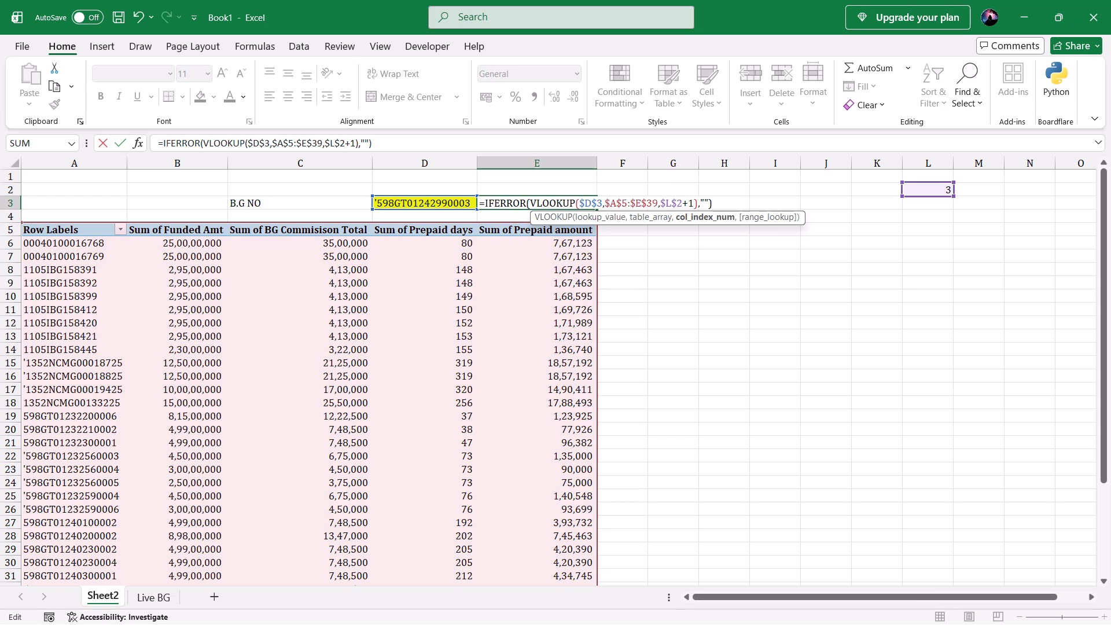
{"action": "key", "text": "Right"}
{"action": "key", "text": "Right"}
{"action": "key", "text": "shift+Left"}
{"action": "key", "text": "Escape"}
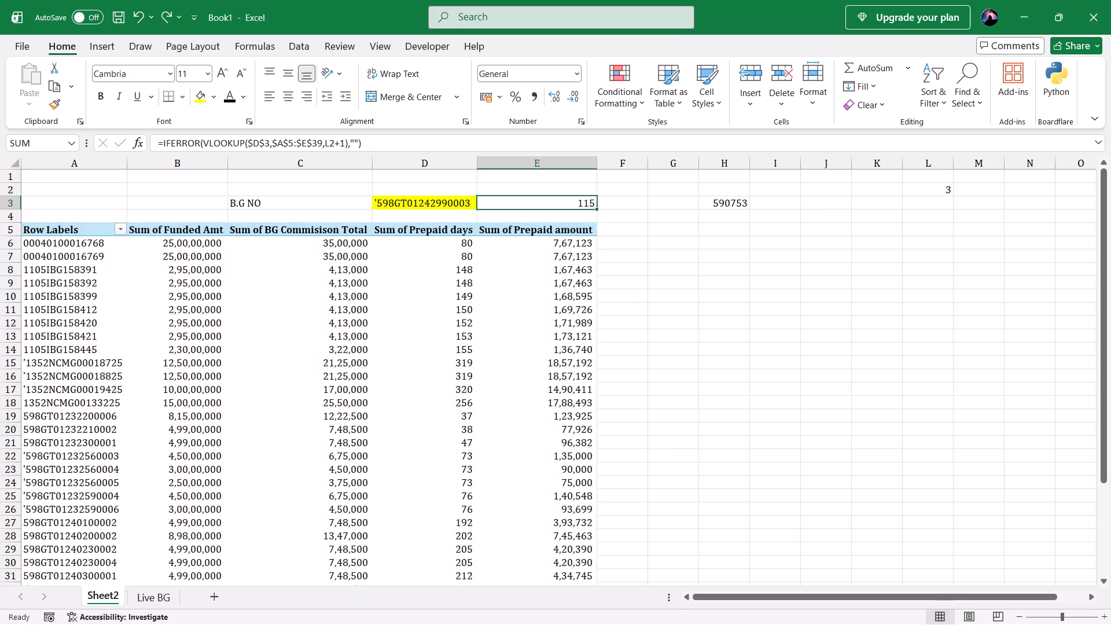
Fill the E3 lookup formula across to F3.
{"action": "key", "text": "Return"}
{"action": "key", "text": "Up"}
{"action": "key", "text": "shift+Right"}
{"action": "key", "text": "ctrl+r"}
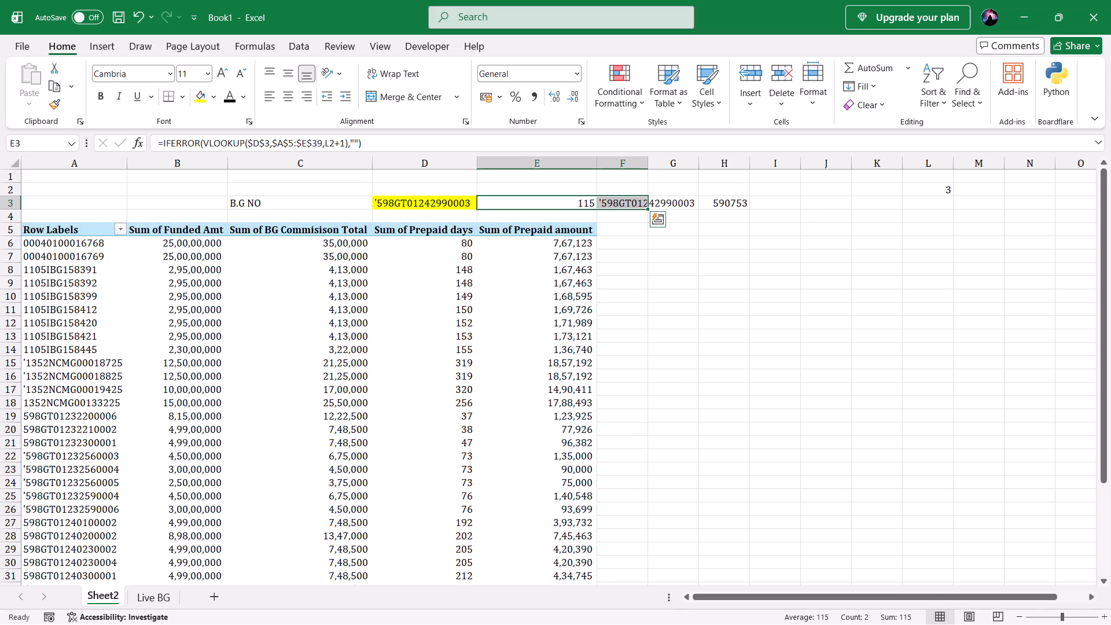
{"action": "key", "text": "Left"}
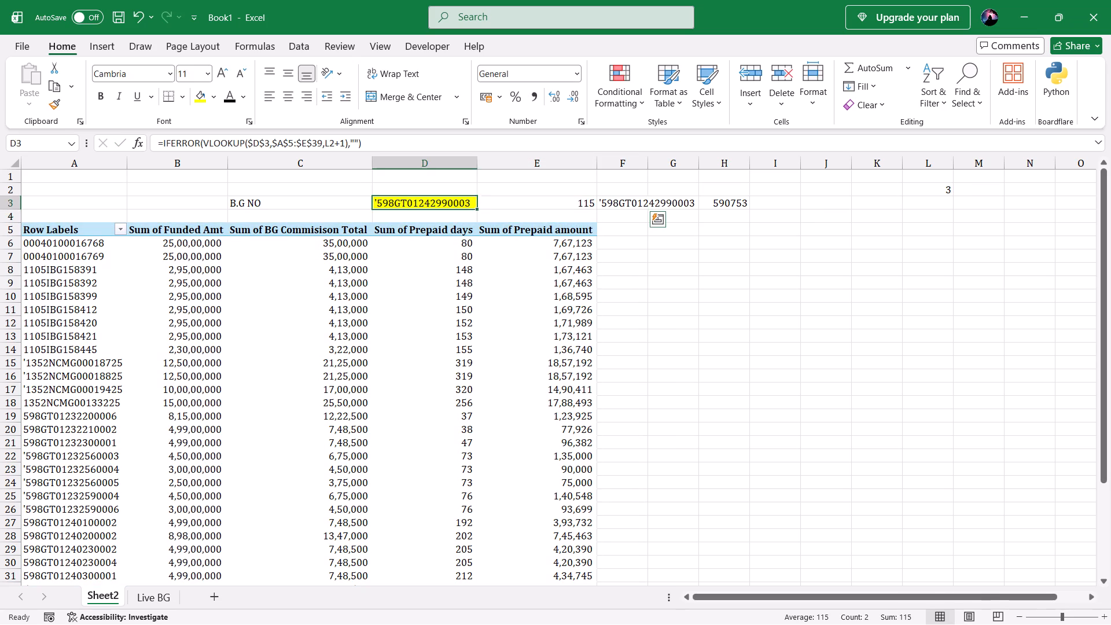
{"action": "key", "text": "Left"}
{"action": "key", "text": "Right"}
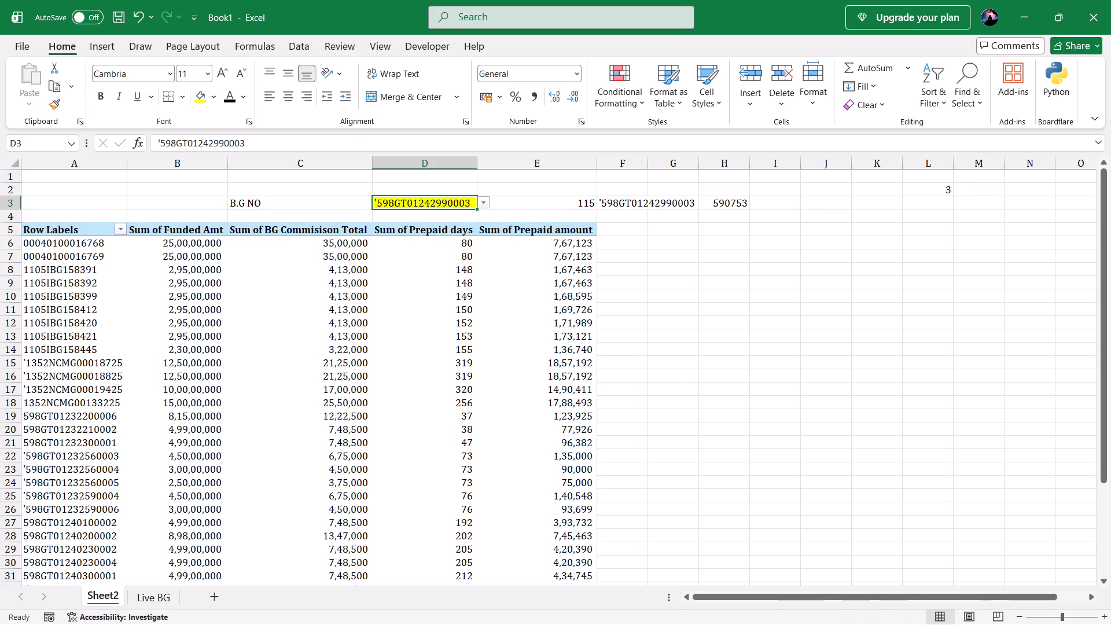
{"action": "key", "text": "Down"}
{"action": "key", "text": "Down"}
{"action": "key", "text": "Escape"}
{"action": "key", "text": "Down"}
{"action": "key", "text": "Up"}
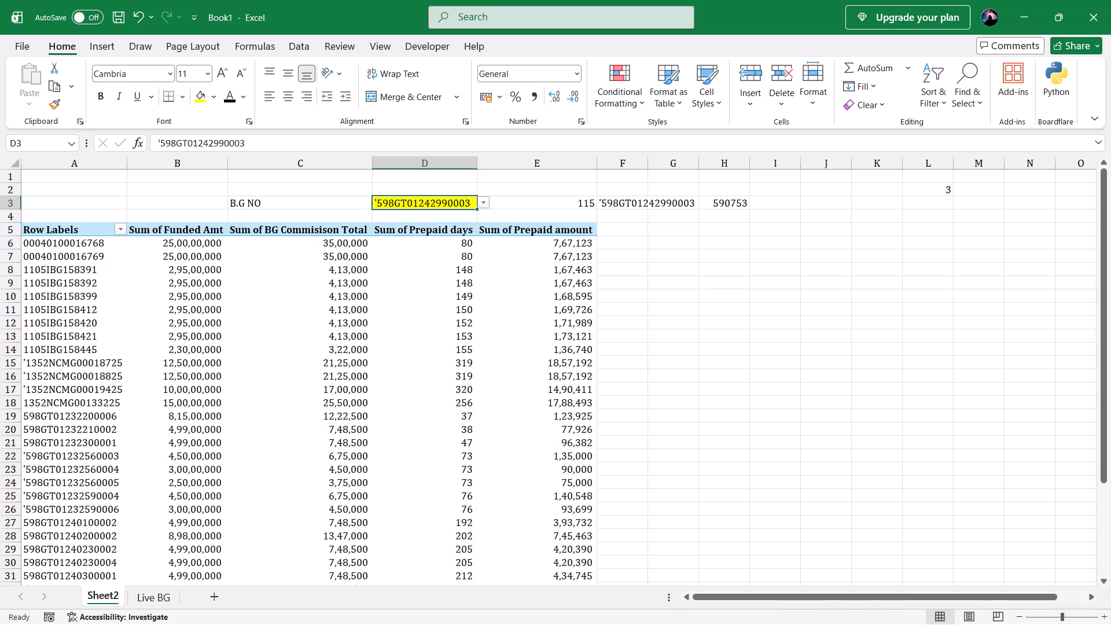
{"action": "key", "text": "alt+Down"}
{"action": "key", "text": "Up"}
{"action": "key", "text": "Up"}
{"action": "key", "text": "Up"}
{"action": "key", "text": "Up"}
{"action": "key", "text": "Up"}
{"action": "key", "text": "Up"}
{"action": "key", "text": "Up"}
{"action": "key", "text": "Up"}
{"action": "key", "text": "Up"}
{"action": "key", "text": "Up"}
{"action": "key", "text": "Up"}
{"action": "key", "text": "Up"}
{"action": "key", "text": "Up"}
{"action": "key", "text": "Up"}
{"action": "key", "text": "Up"}
{"action": "key", "text": "Up"}
{"action": "key", "text": "Up"}
{"action": "key", "text": "Up"}
{"action": "key", "text": "Up"}
{"action": "key", "text": "Up"}
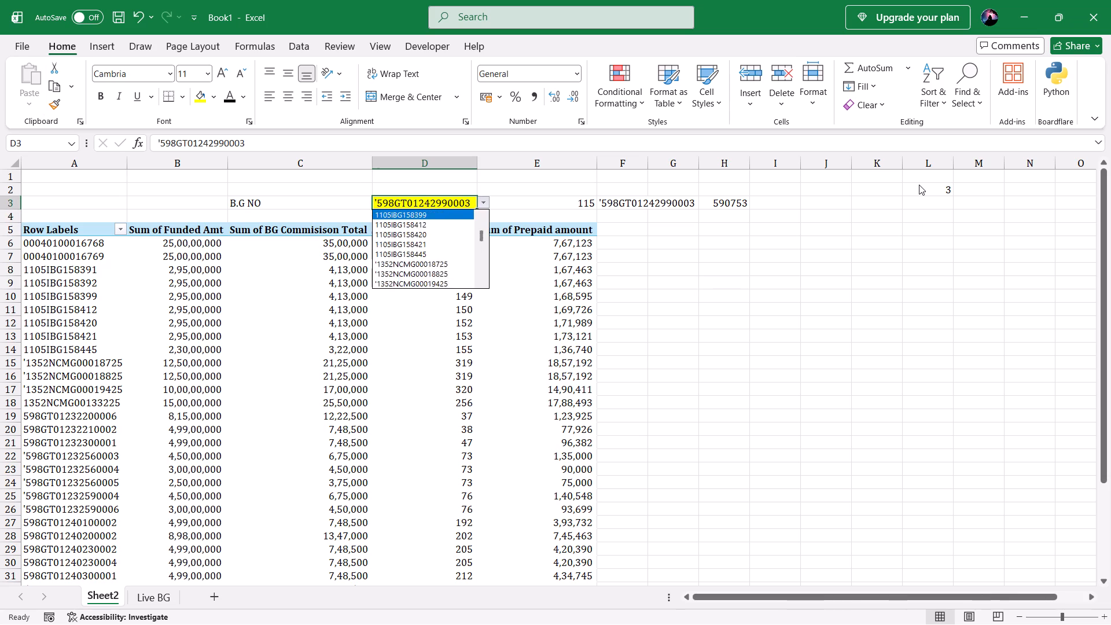
{"action": "key", "text": "Return"}
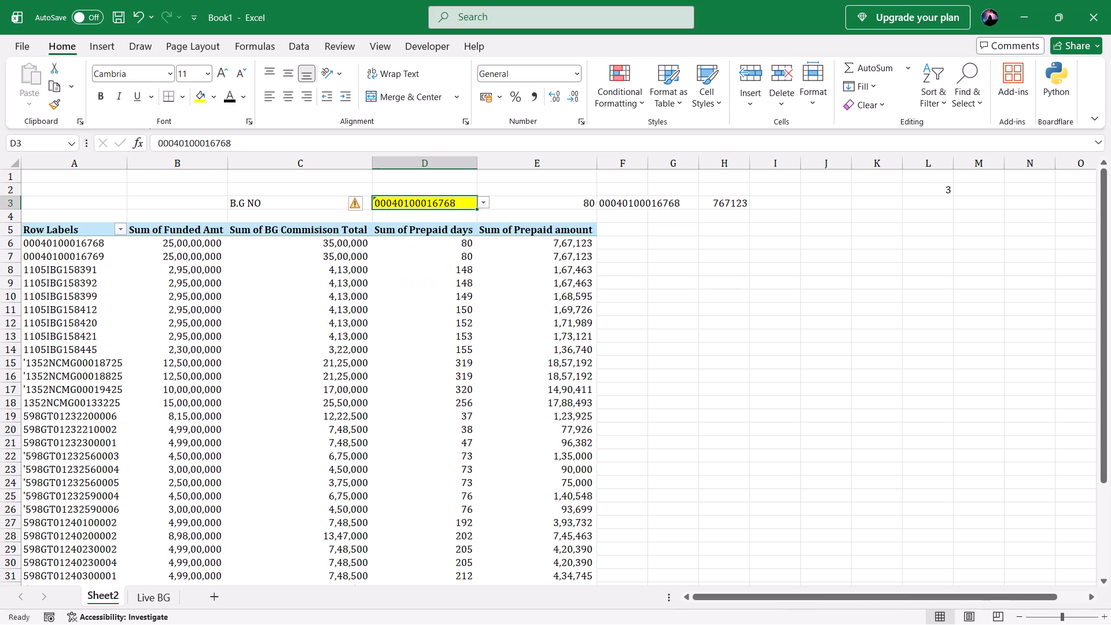
Examine the E3 lookup formula and the chosen guarantee's row in the PivotTable.
{"action": "key", "text": "Down"}
{"action": "key", "text": "Right"}
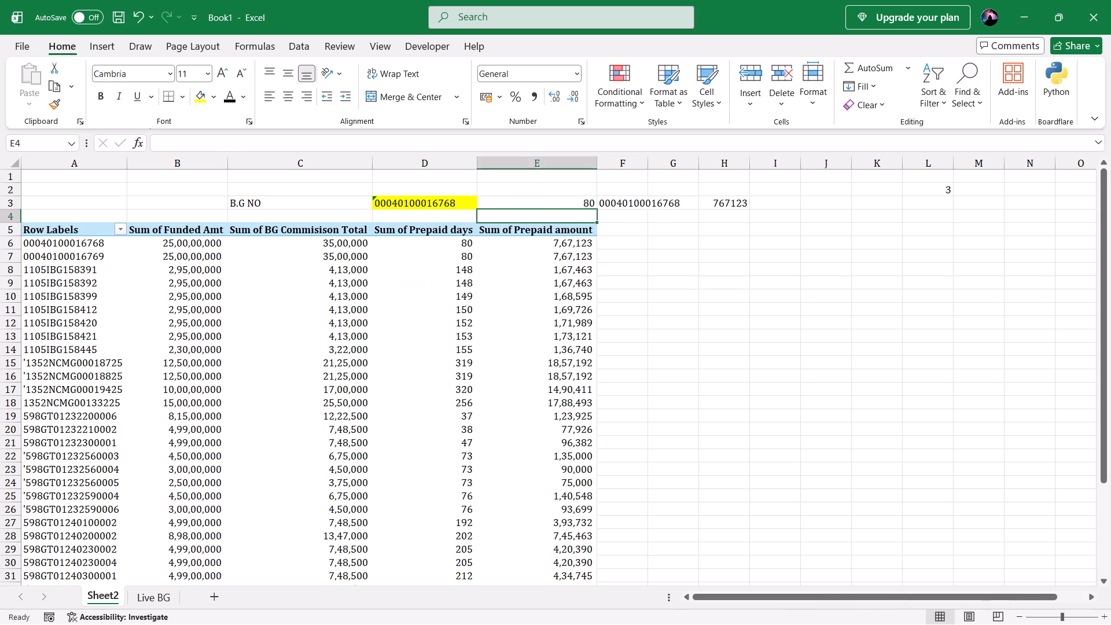
{"action": "key", "text": "Up"}
{"action": "key", "text": "F2"}
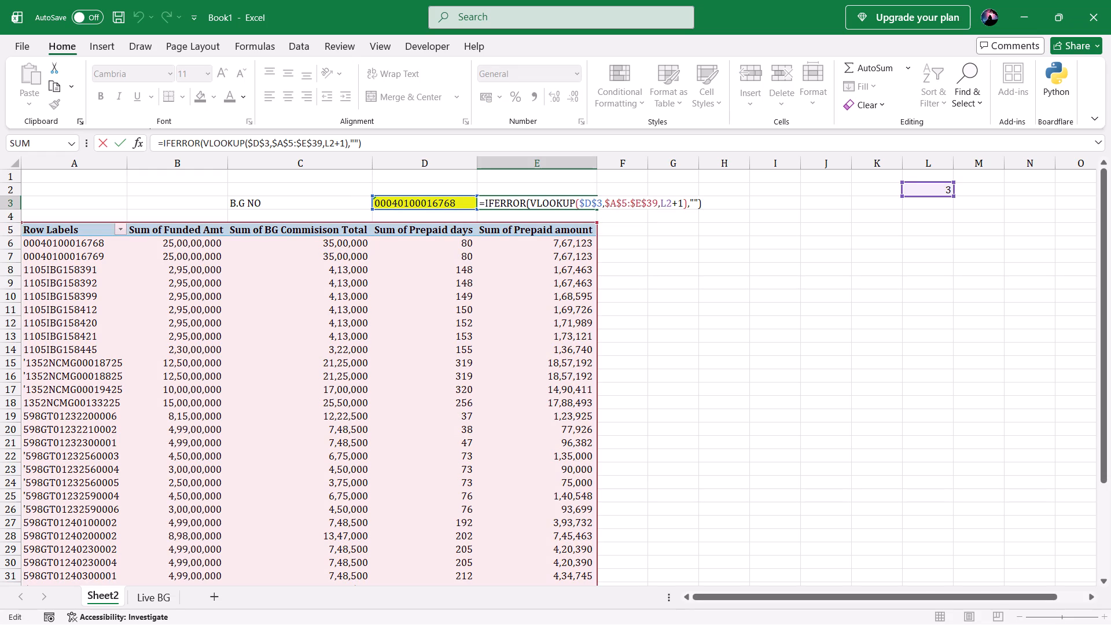
{"action": "key", "text": "Escape"}
{"action": "key", "text": "Left"}
{"action": "key", "text": "Left"}
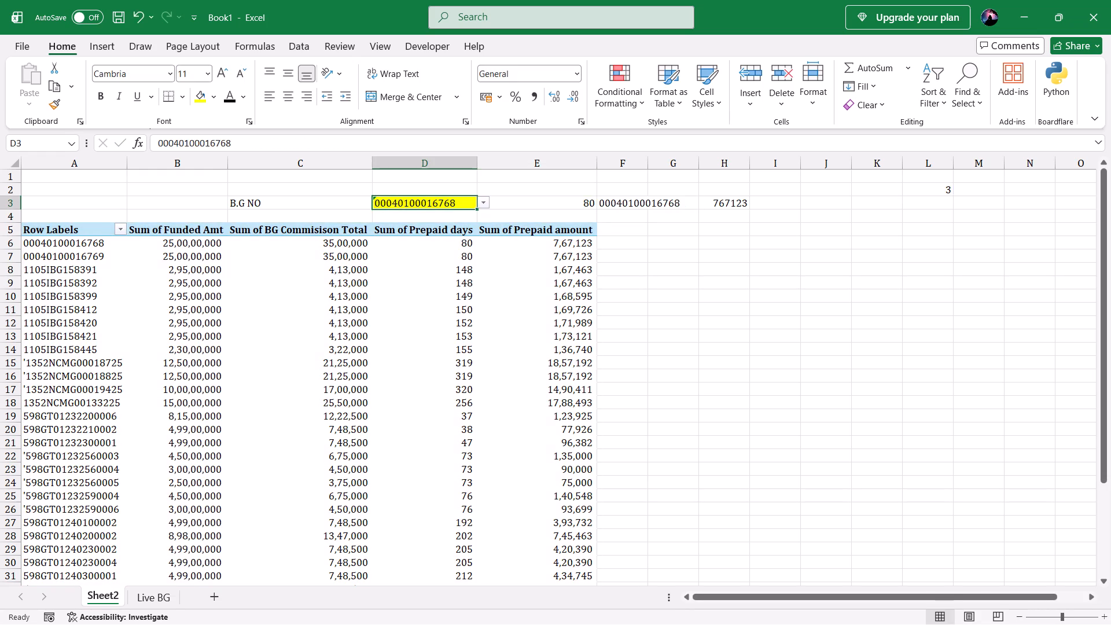
{"action": "key", "text": "Left"}
{"action": "key", "text": "Down"}
{"action": "key", "text": "Down"}
{"action": "key", "text": "Down"}
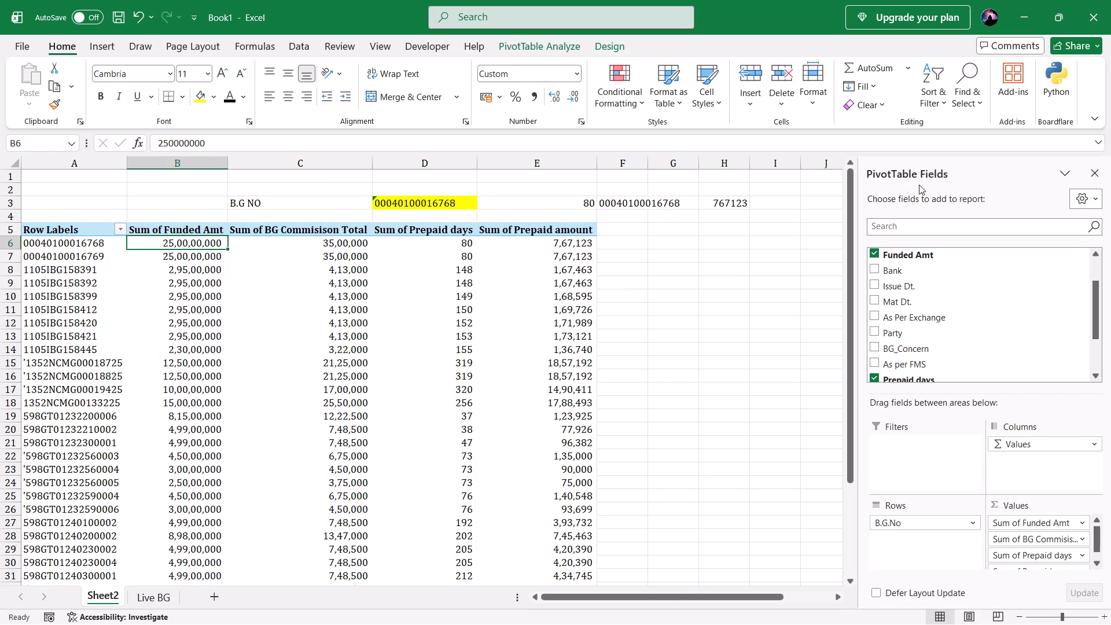
Delete the lookup formula from F3.
{"action": "key", "text": "Right"}
{"action": "key", "text": "Right"}
{"action": "key", "text": "Right"}
{"action": "key", "text": "Right"}
{"action": "key", "text": "Up"}
{"action": "key", "text": "Up"}
{"action": "key", "text": "Up"}
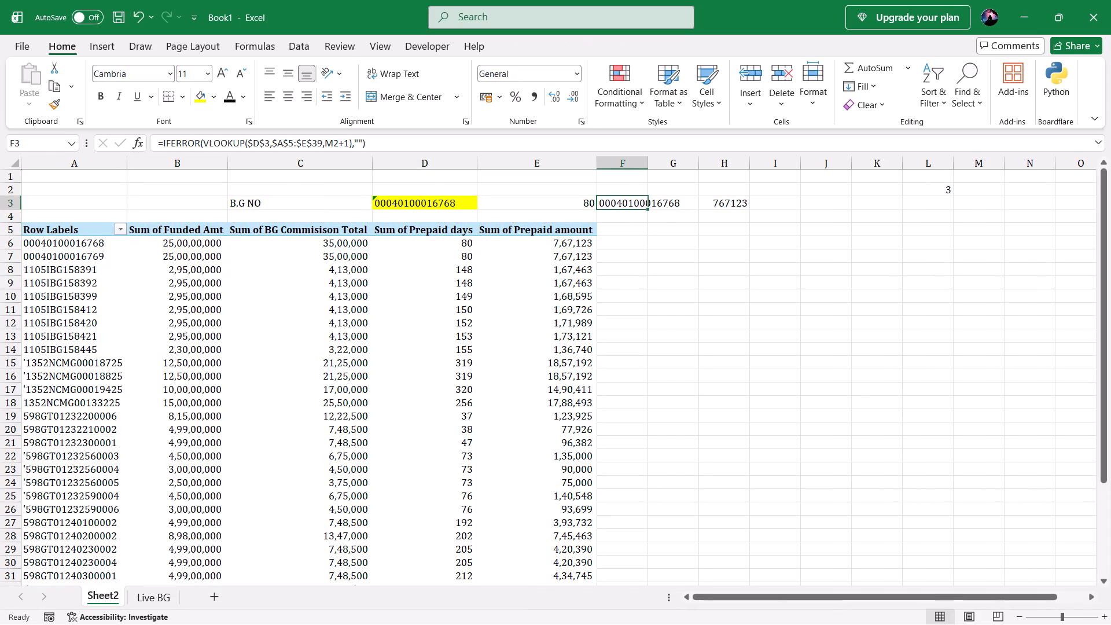
{"action": "key", "text": "Left"}
{"action": "key", "text": "Right"}
{"action": "key", "text": "Delete"}
Compare how the E3 and H3 lookup formulas define their column index.
{"action": "key", "text": "Left"}
{"action": "key", "text": "Right"}
{"action": "key", "text": "Left"}
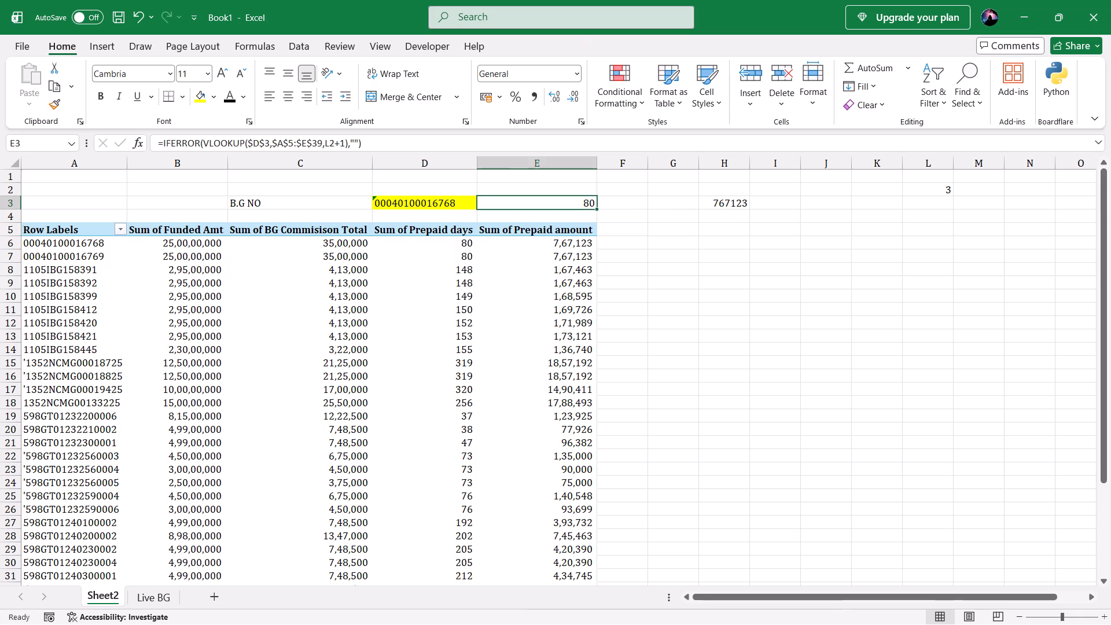
{"action": "key", "text": "F2"}
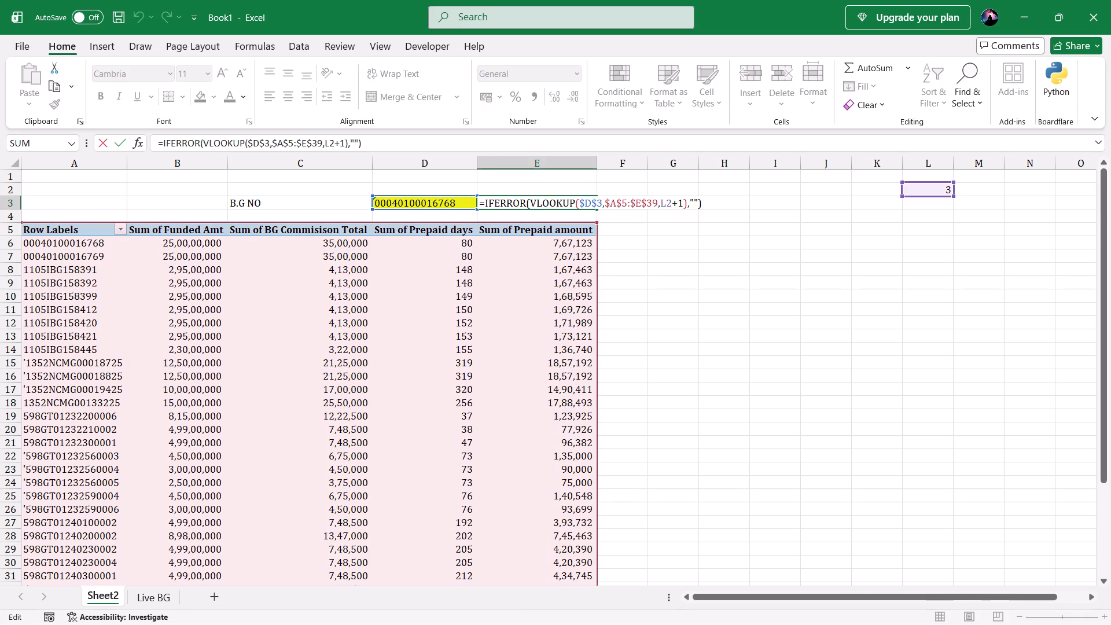
{"action": "key", "text": "Escape"}
{"action": "key", "text": "F2"}
{"action": "key", "text": "Escape"}
{"action": "key", "text": "Right"}
{"action": "key", "text": "Right"}
{"action": "key", "text": "Right"}
{"action": "key", "text": "F2"}
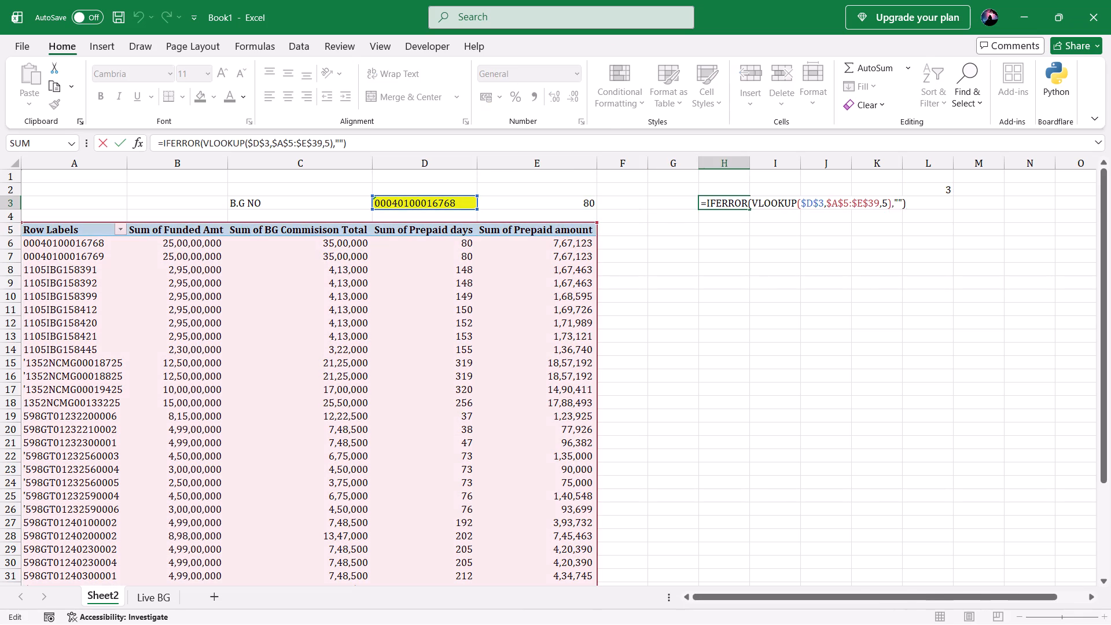
{"action": "key", "text": "Escape"}
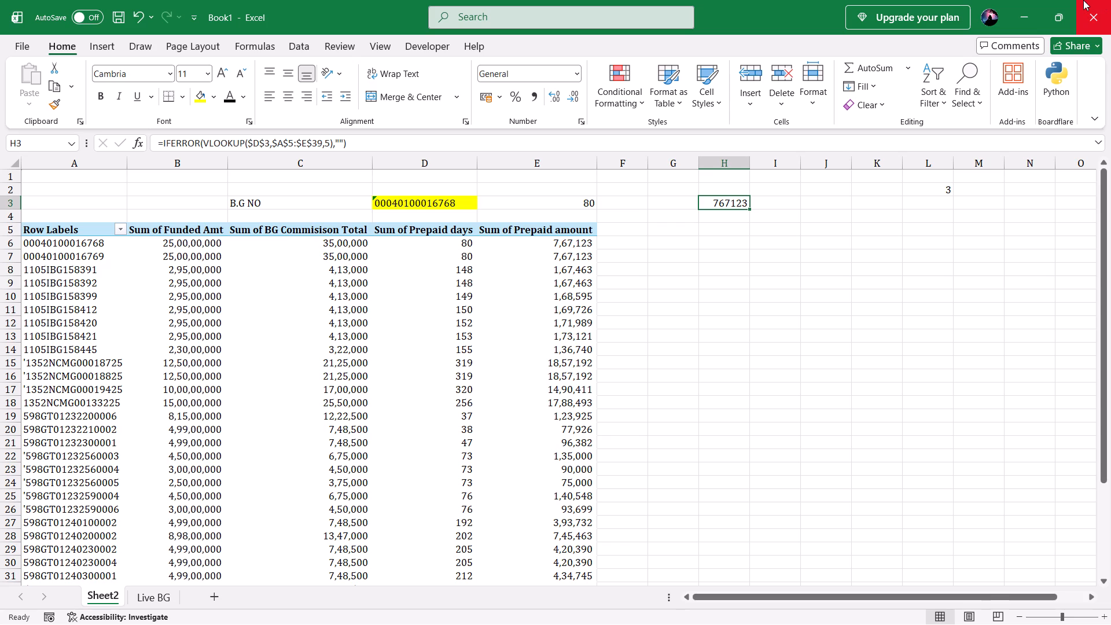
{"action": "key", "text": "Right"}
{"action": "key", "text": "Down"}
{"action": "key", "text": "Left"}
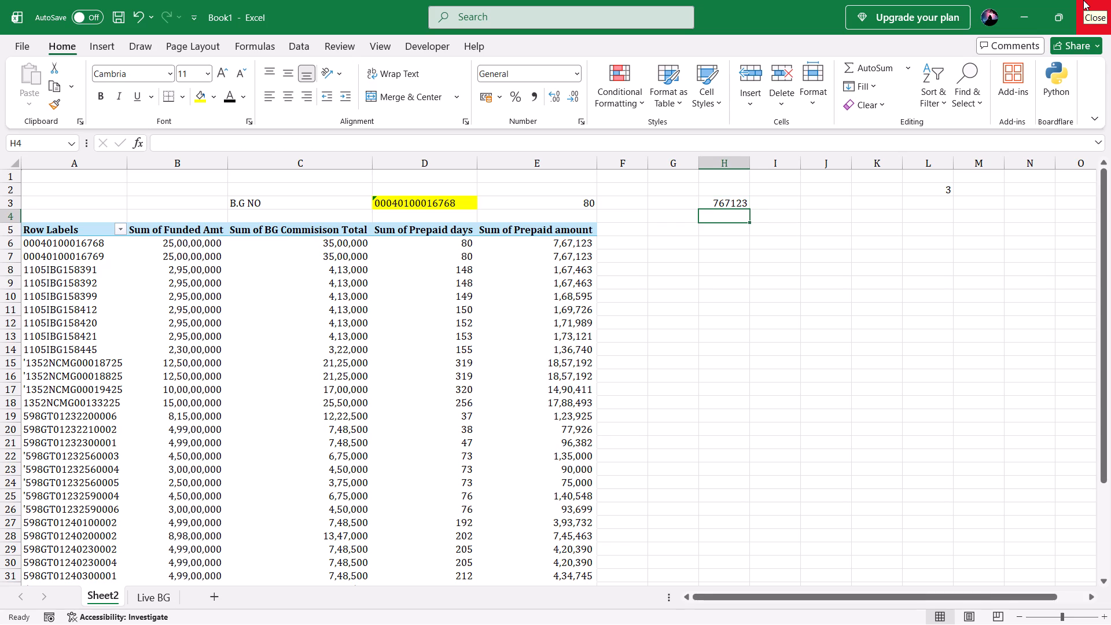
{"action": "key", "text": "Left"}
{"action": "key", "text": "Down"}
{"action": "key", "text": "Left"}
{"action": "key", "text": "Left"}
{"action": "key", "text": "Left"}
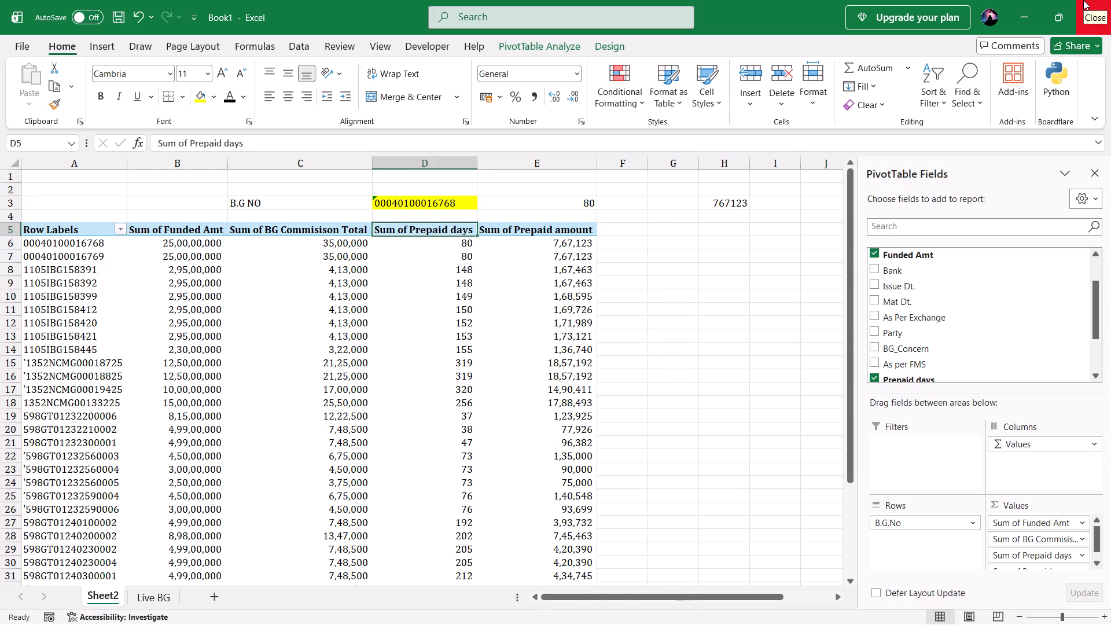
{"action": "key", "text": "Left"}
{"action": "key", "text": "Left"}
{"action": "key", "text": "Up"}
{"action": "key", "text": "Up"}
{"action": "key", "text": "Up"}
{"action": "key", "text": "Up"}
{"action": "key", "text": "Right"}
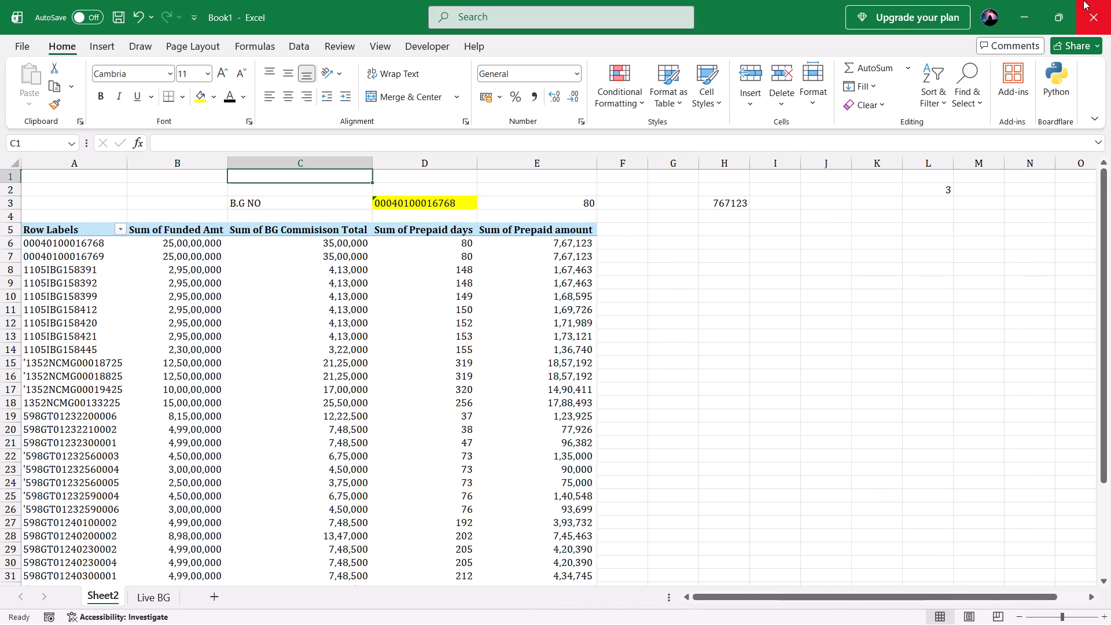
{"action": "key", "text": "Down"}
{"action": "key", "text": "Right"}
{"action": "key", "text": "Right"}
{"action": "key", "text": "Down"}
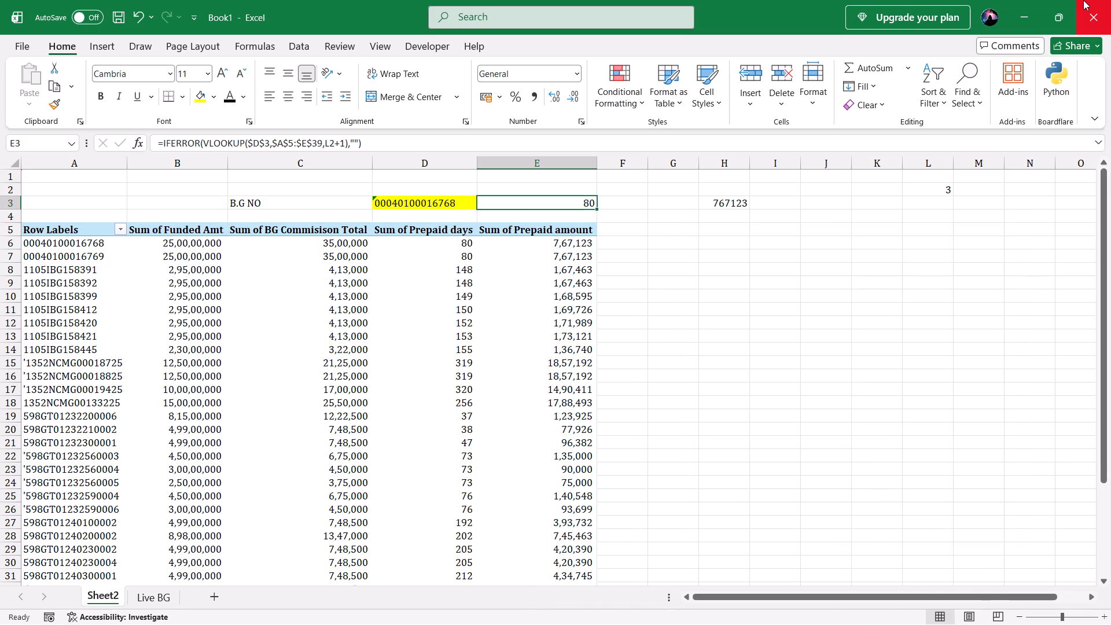
Begin a VLOOKUP formula in F3 with the chosen B.G NO in D3 as its lookup value.
{"action": "key", "text": "Down"}
{"action": "key", "text": "Right"}
{"action": "key", "text": "Up"}
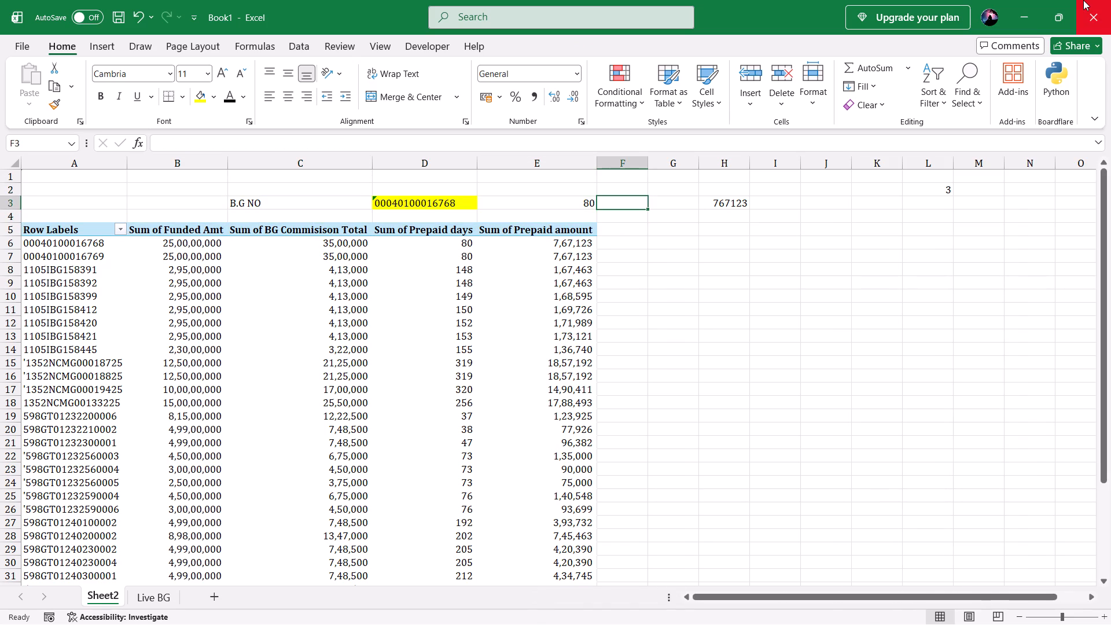
{"action": "key", "text": "equal"}
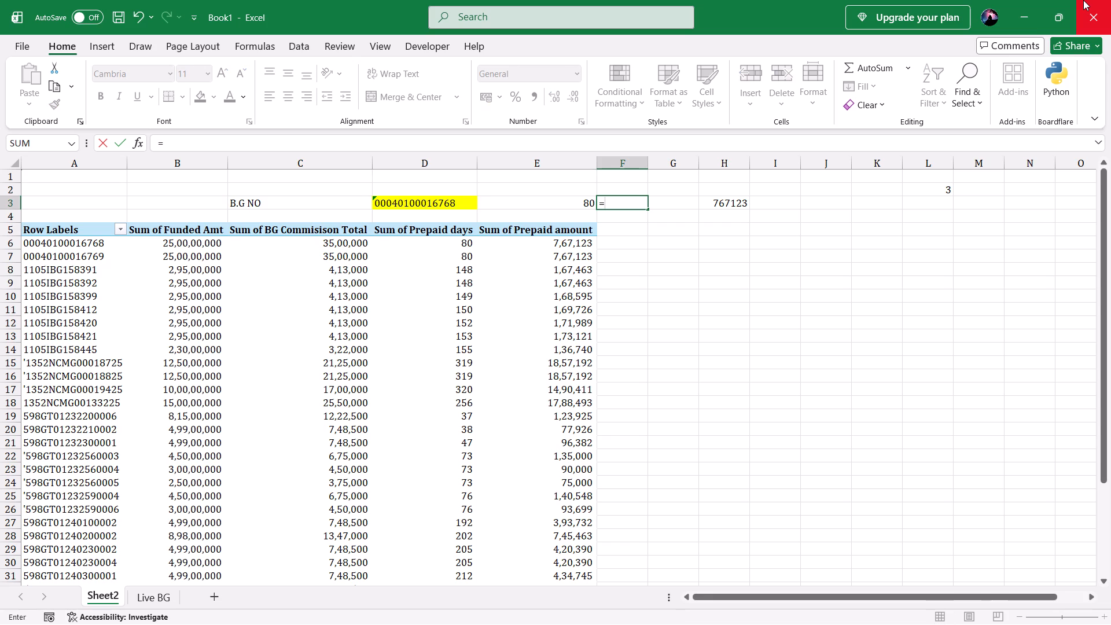
{"action": "type", "text": "vl"}
{"action": "key", "text": "Tab"}
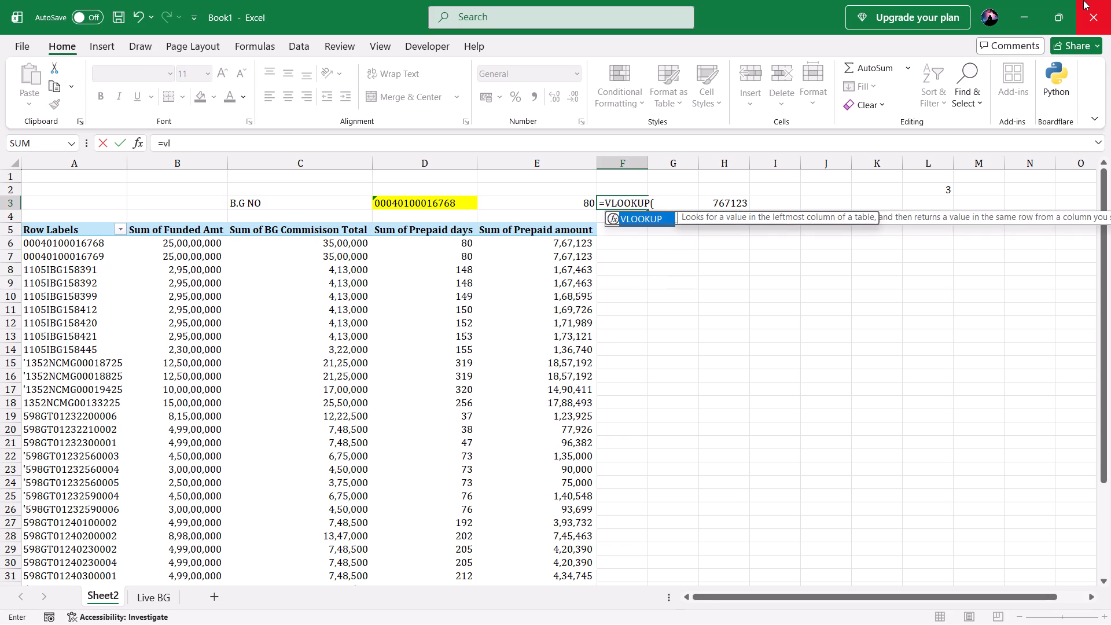
{"action": "key", "text": "Left"}
{"action": "key", "text": "Left"}
{"action": "key", "text": "Down"}
{"action": "key", "text": "Down"}
{"action": "key", "text": "Down"}
{"action": "key", "text": "Up"}
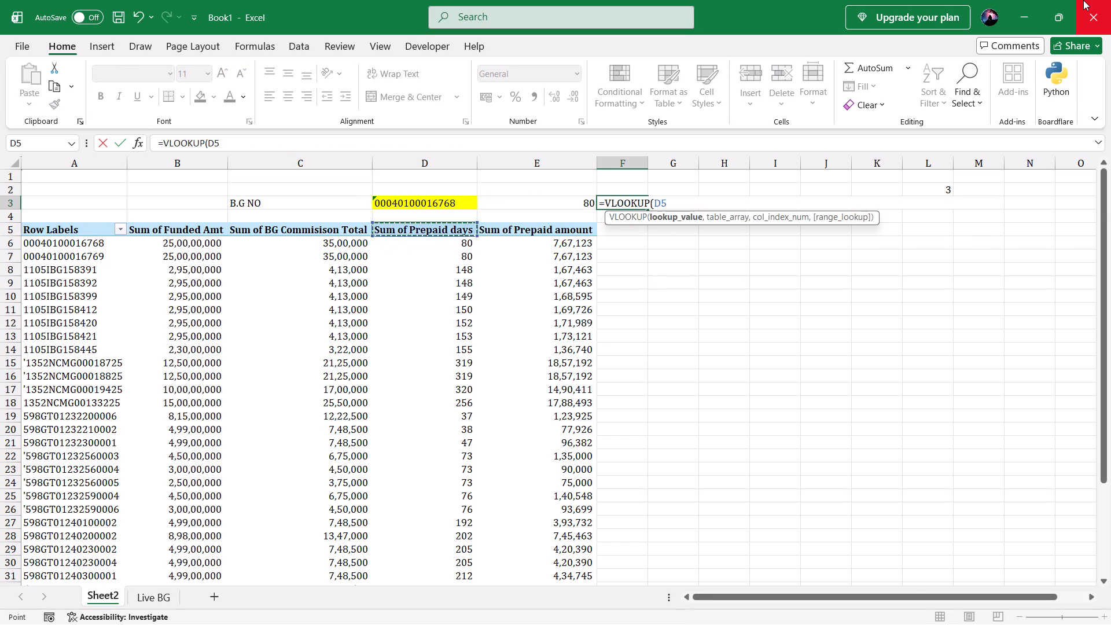
{"action": "key", "text": "Up"}
{"action": "key", "text": "Up"}
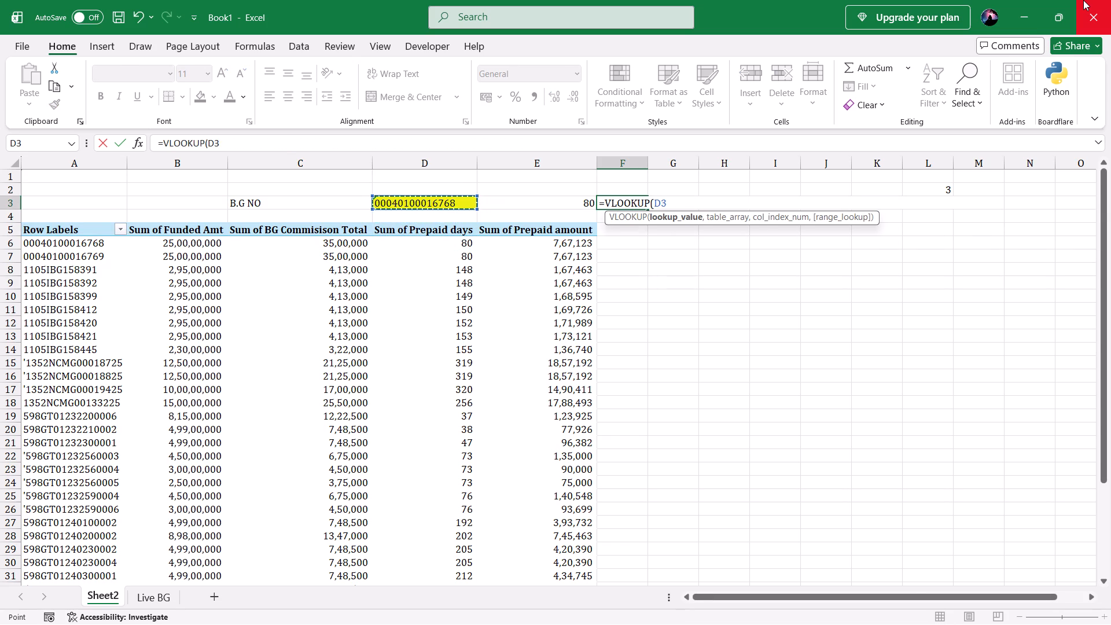
Set the F3 VLOOKUP's table array to the PivotTable range A6:E40, from the first guarantee through the Grand Total row.
{"action": "key", "text": "comma"}
{"action": "key", "text": "Down"}
{"action": "key", "text": "Down"}
{"action": "key", "text": "Down"}
{"action": "key", "text": "Down"}
{"action": "key", "text": "Left"}
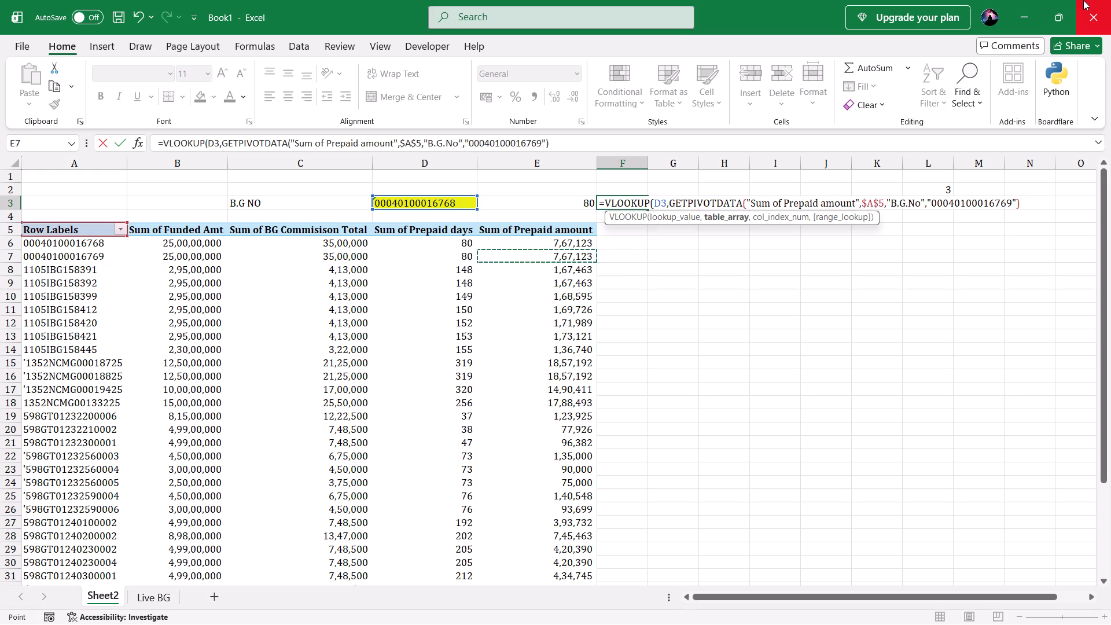
{"action": "key", "text": "Left"}
{"action": "key", "text": "Left"}
{"action": "key", "text": "Left"}
{"action": "key", "text": "Left"}
{"action": "key", "text": "Left"}
{"action": "key", "text": "Up"}
{"action": "key", "text": "Up"}
{"action": "key", "text": "shift+Right"}
{"action": "key", "text": "shift+Right"}
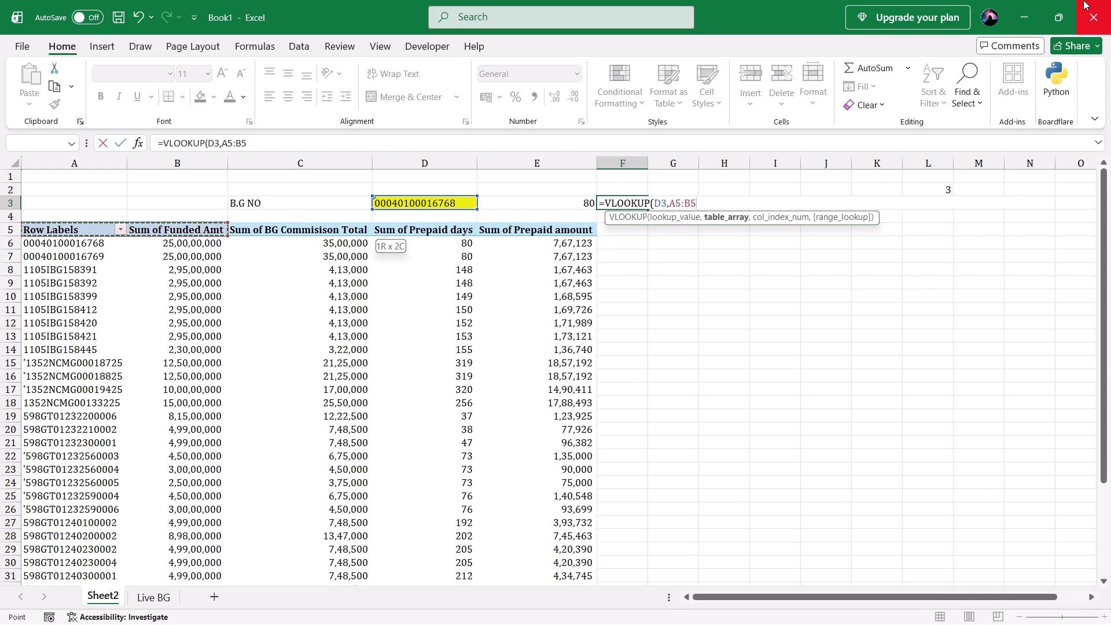
{"action": "key", "text": "shift+Right"}
{"action": "key", "text": "shift+Right"}
{"action": "key", "text": "shift+Down"}
{"action": "key", "text": "ctrl+shift+Down"}
{"action": "key", "text": "Up"}
{"action": "key", "text": "Down"}
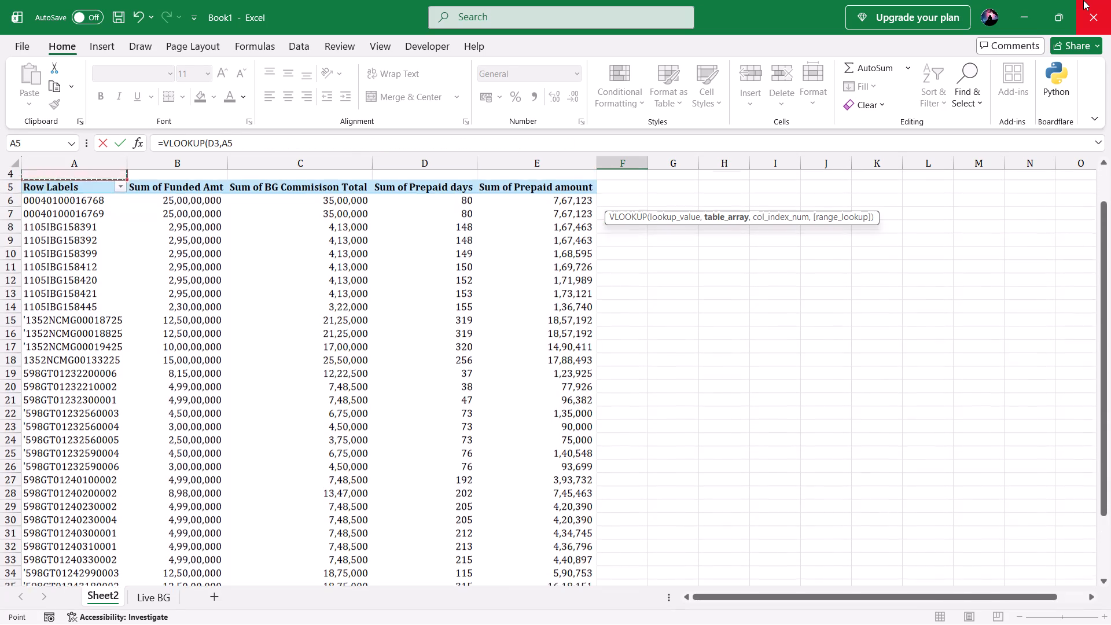
{"action": "key", "text": "Down"}
{"action": "key", "text": "Down"}
{"action": "key", "text": "Up"}
{"action": "key", "text": "shift+Right"}
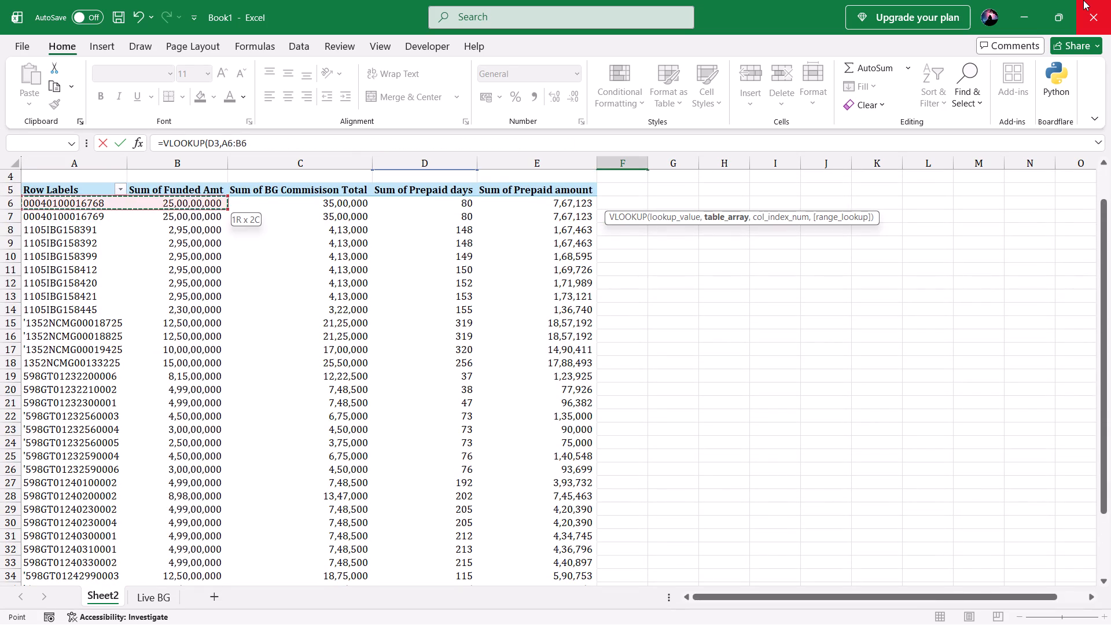
{"action": "key", "text": "shift+Right"}
{"action": "key", "text": "shift+Right"}
{"action": "key", "text": "shift+Right"}
{"action": "key", "text": "shift+Down"}
{"action": "key", "text": "shift+Down"}
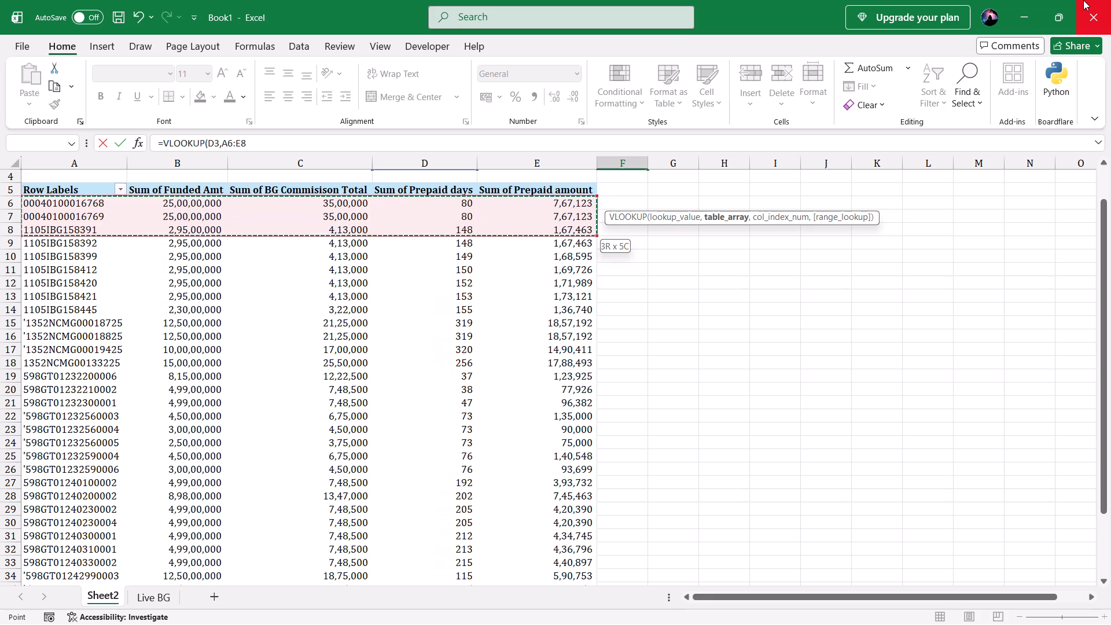
{"action": "key", "text": "shift+Down"}
{"action": "key", "text": "shift+Down"}
{"action": "key", "text": "shift+Down"}
{"action": "key", "text": "shift+Down"}
{"action": "key", "text": "shift+Down"}
{"action": "key", "text": "shift+Down"}
{"action": "key", "text": "shift+Down"}
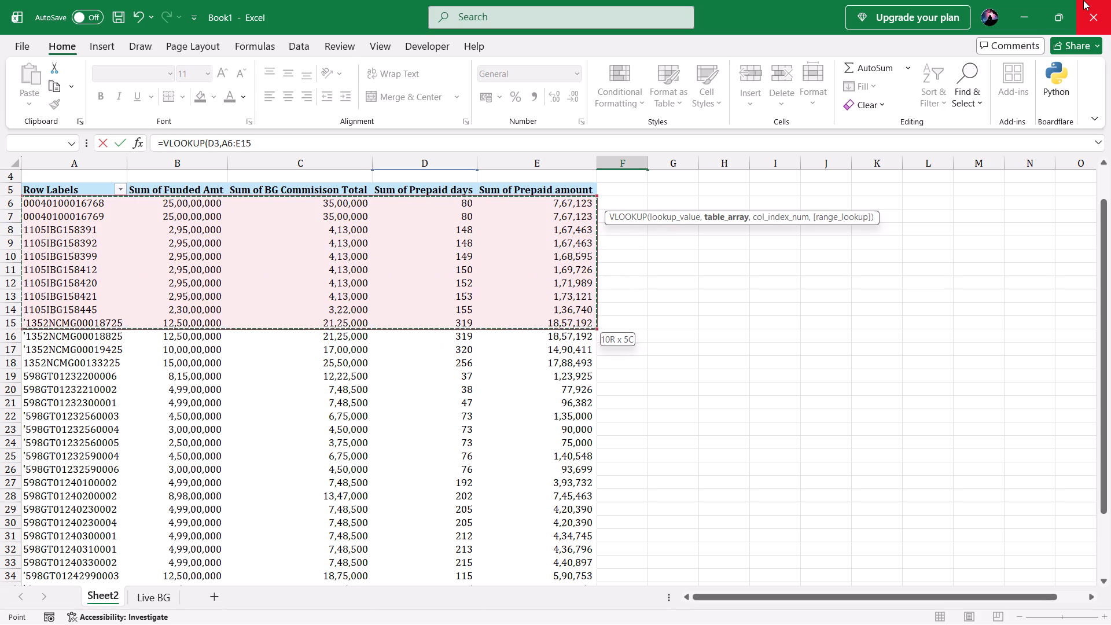
{"action": "key", "text": "shift+Down"}
{"action": "key", "text": "shift+Down"}
{"action": "key", "text": "shift+Down"}
{"action": "key", "text": "shift+Down"}
{"action": "key", "text": "shift+Down"}
{"action": "key", "text": "shift+Down"}
{"action": "key", "text": "shift+Down"}
{"action": "key", "text": "shift+Down"}
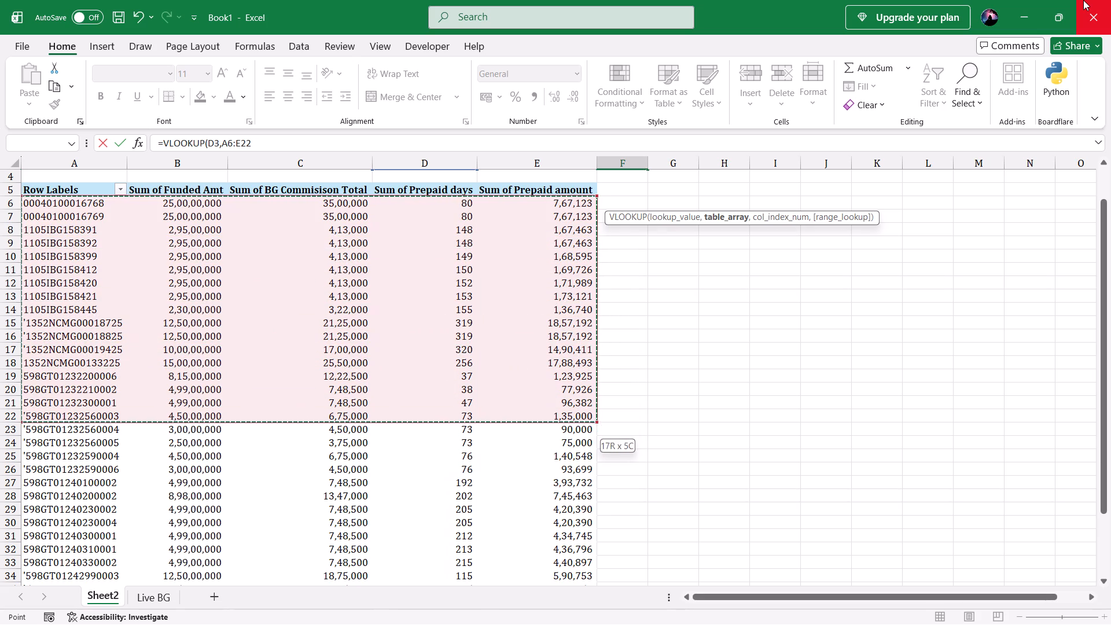
{"action": "key", "text": "shift+Down"}
{"action": "key", "text": "shift+Down"}
{"action": "key", "text": "shift+Down"}
{"action": "key", "text": "shift+Down"}
{"action": "key", "text": "shift+Down"}
{"action": "key", "text": "shift+Down"}
{"action": "key", "text": "shift+Down"}
{"action": "key", "text": "shift+Down"}
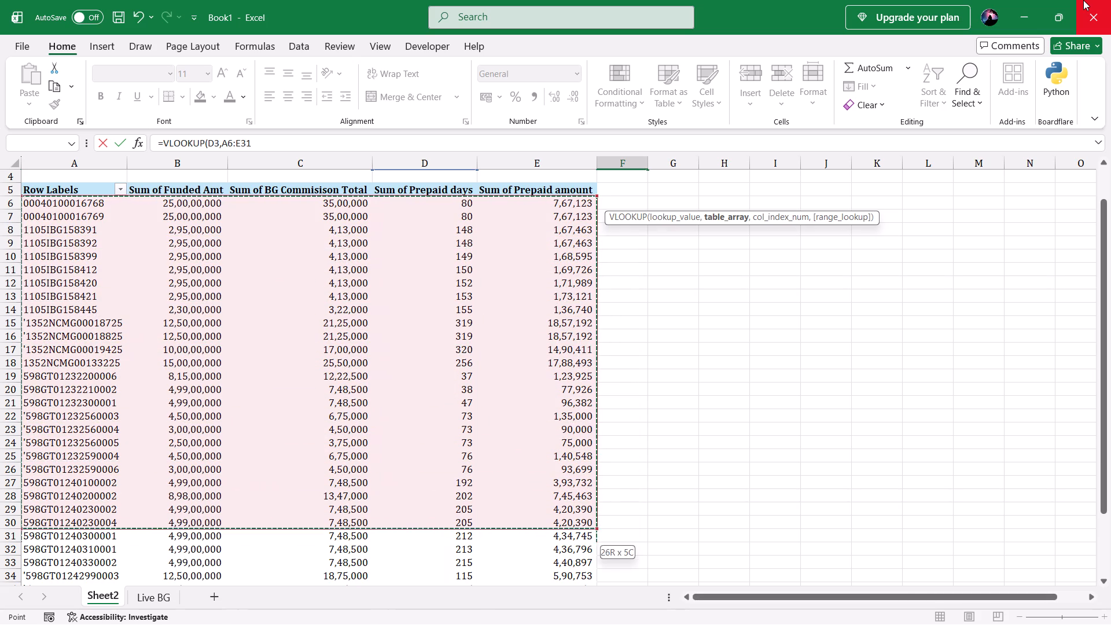
{"action": "key", "text": "shift+Down"}
{"action": "key", "text": "shift+Down"}
{"action": "key", "text": "shift+Down"}
{"action": "key", "text": "shift+Down"}
{"action": "key", "text": "shift+Down"}
{"action": "key", "text": "shift+Down"}
{"action": "key", "text": "shift+Down"}
{"action": "key", "text": "shift+Down"}
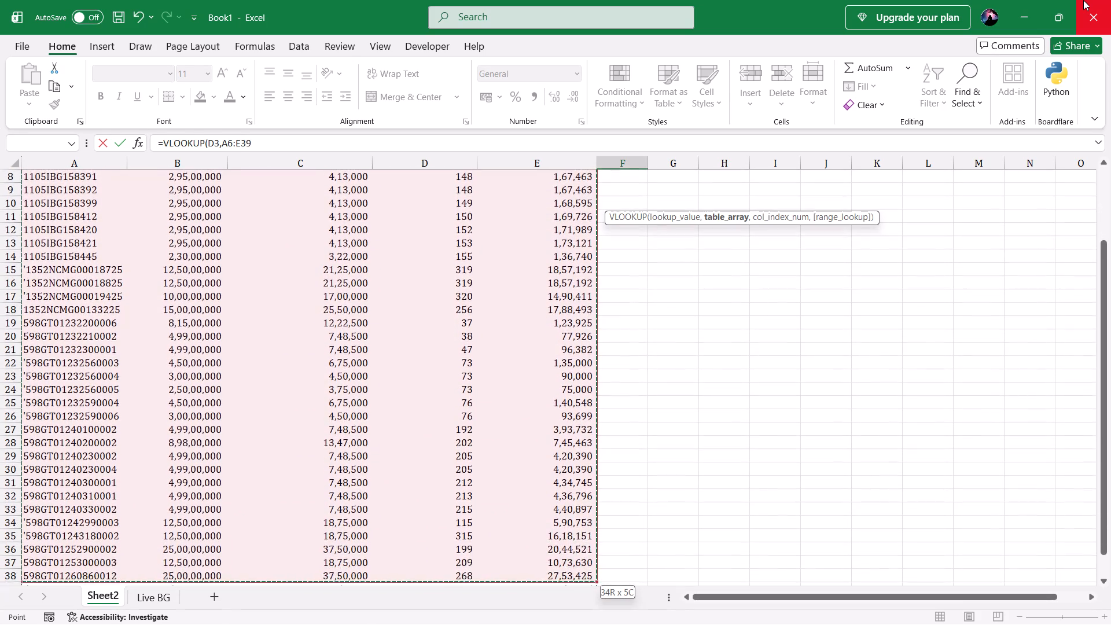
{"action": "key", "text": "shift+Down"}
{"action": "key", "text": "shift+Down"}
{"action": "key", "text": "shift+Down"}
{"action": "key", "text": "shift+Down"}
{"action": "key", "text": "shift+Down"}
{"action": "key", "text": "shift+Up"}
{"action": "key", "text": "shift+Up"}
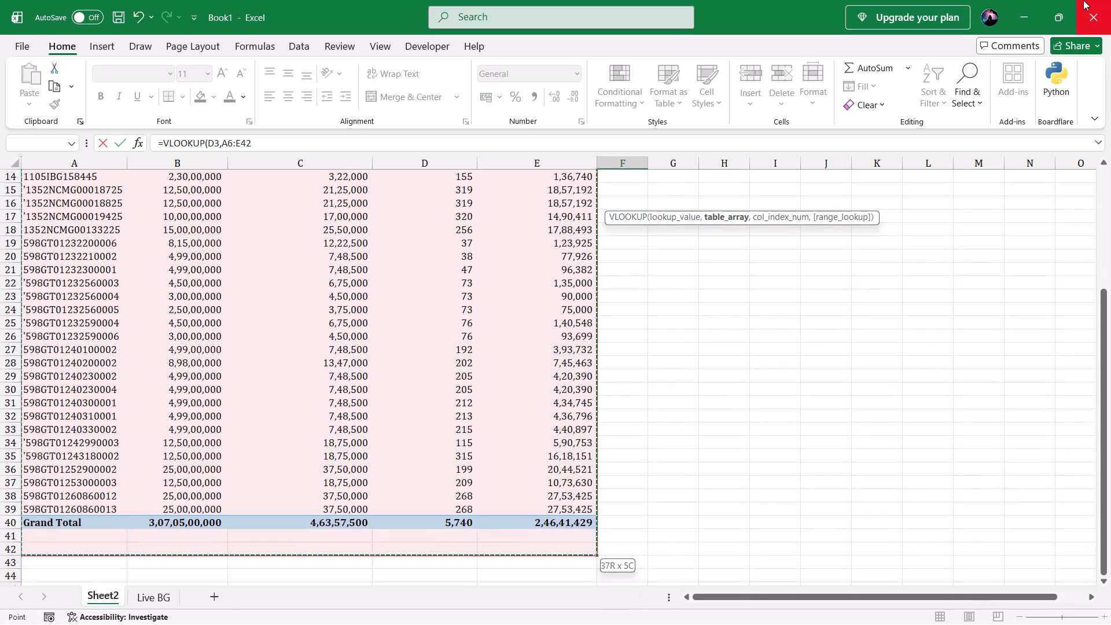
{"action": "key", "text": "shift+Up"}
{"action": "key", "text": "shift+Up"}
{"action": "key", "text": "shift+Right"}
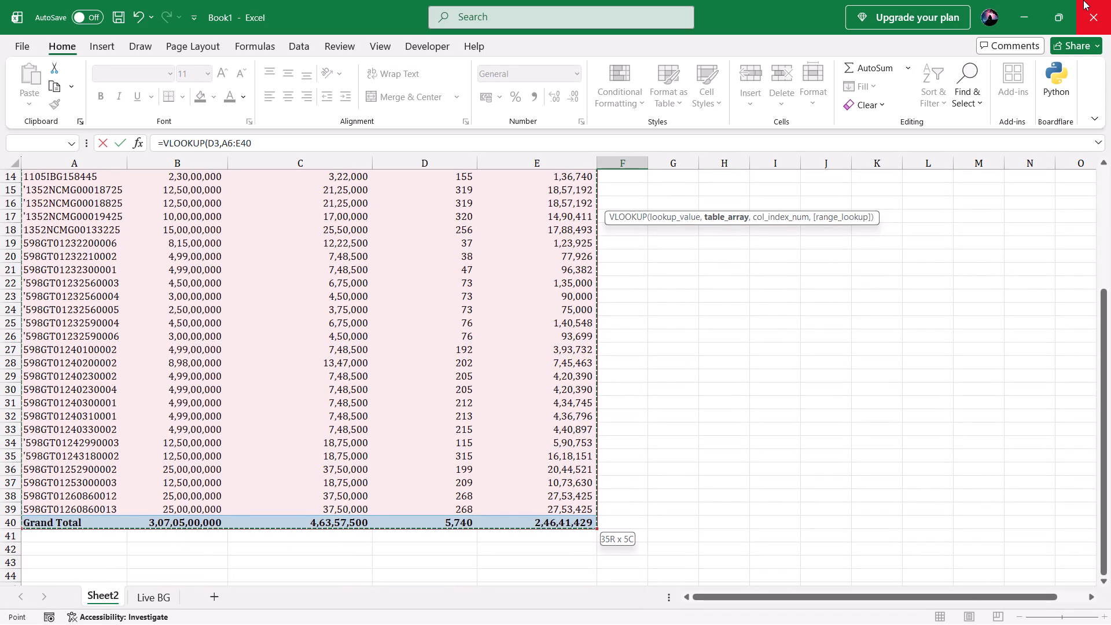
{"action": "key", "text": "shift+Left"}
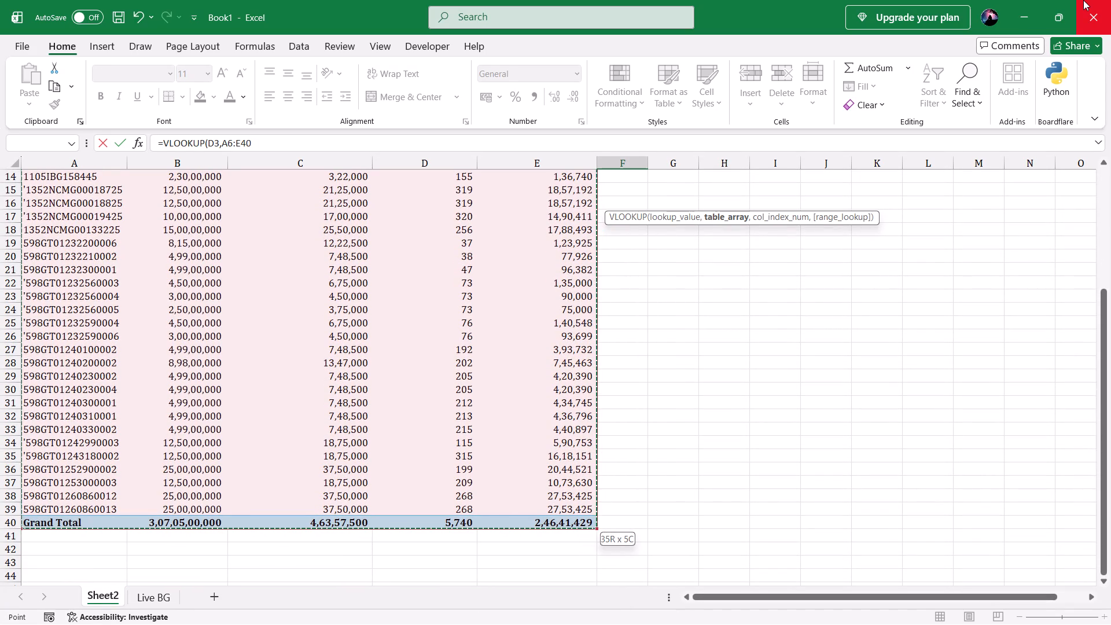
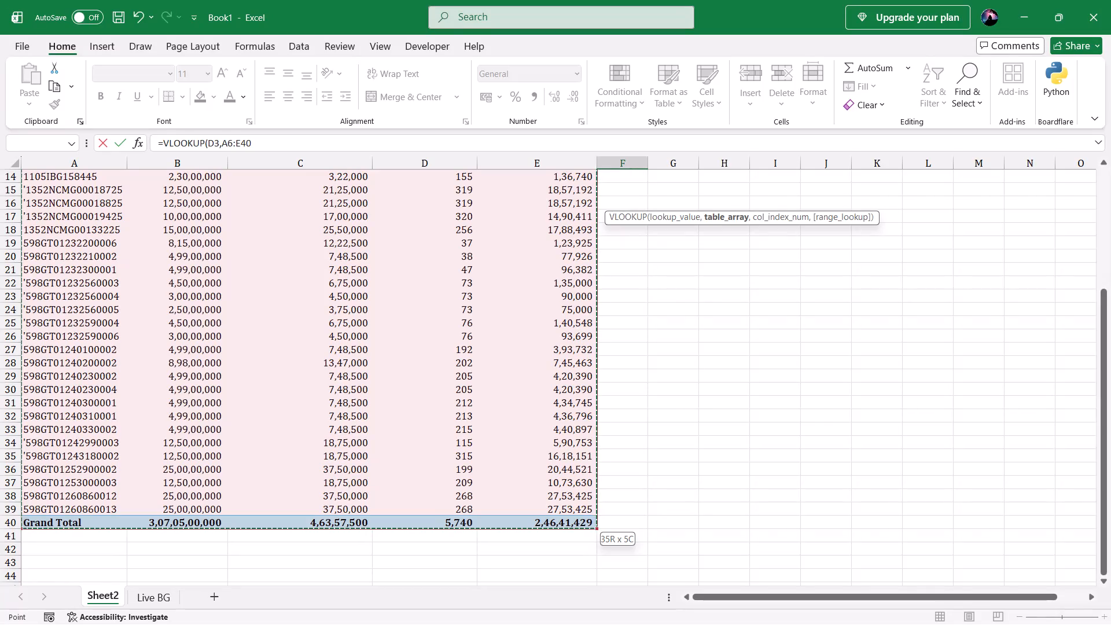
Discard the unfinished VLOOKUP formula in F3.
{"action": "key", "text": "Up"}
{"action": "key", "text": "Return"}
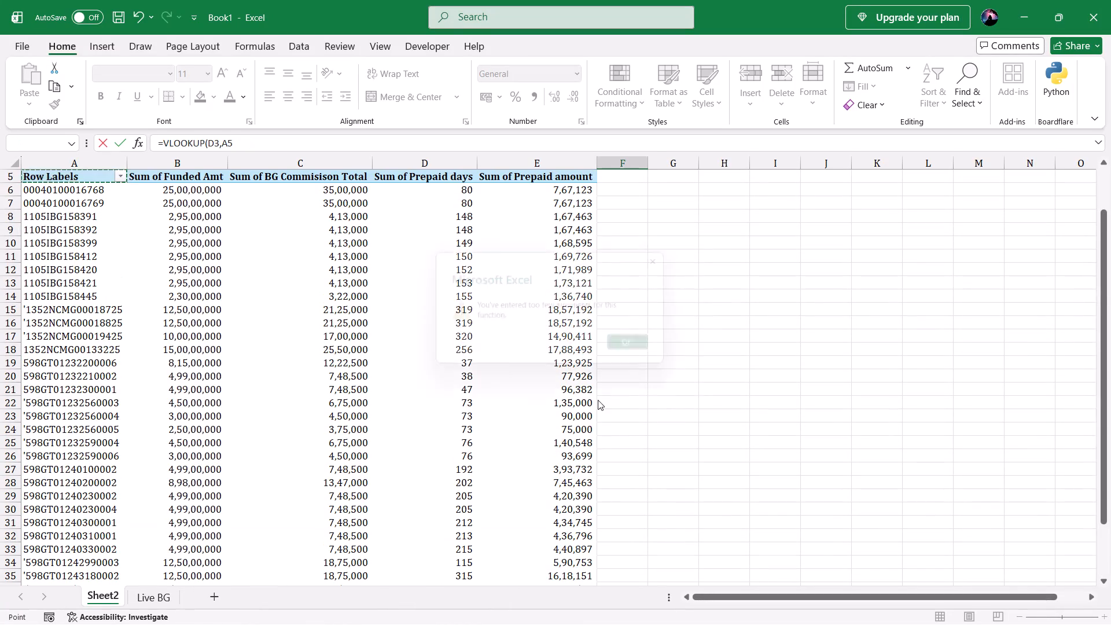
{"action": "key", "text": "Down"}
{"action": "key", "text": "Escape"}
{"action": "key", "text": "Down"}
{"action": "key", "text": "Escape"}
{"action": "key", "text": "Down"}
Look through the open Excel workbooks and File Explorer folders for the window to switch to.
{"action": "key", "text": "alt+Tab"}
{"action": "key", "text": "alt+Right"}
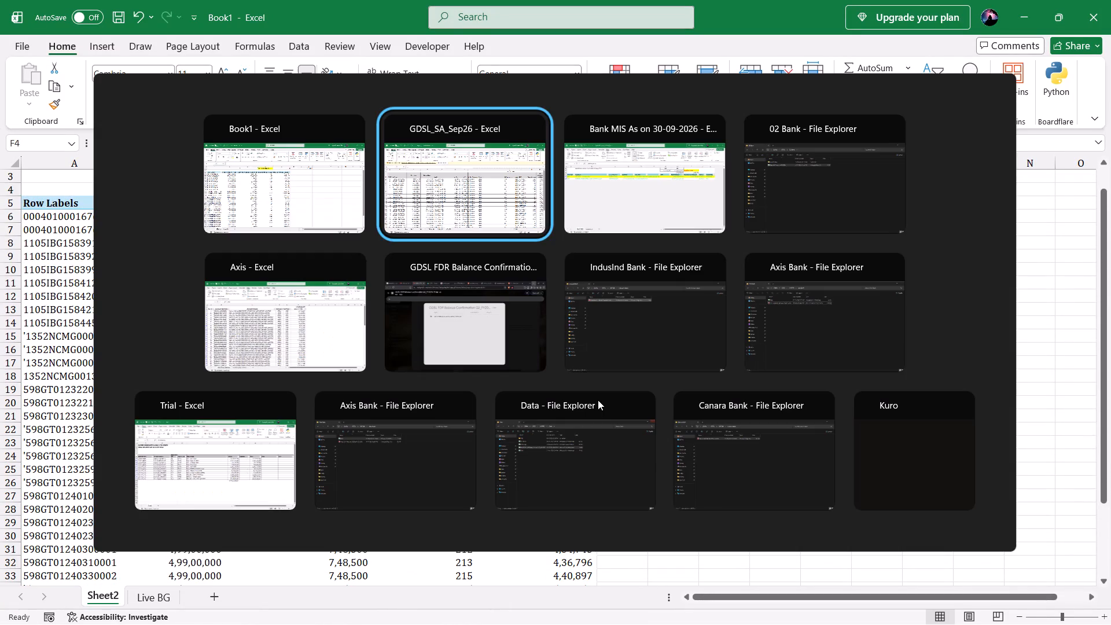
{"action": "key", "text": "alt+Down"}
{"action": "key", "text": "alt+Left"}
{"action": "key", "text": "alt+Right"}
{"action": "key", "text": "alt+Right"}
{"action": "key", "text": "alt+Right"}
{"action": "key", "text": "alt+Right"}
{"action": "key", "text": "alt+Right"}
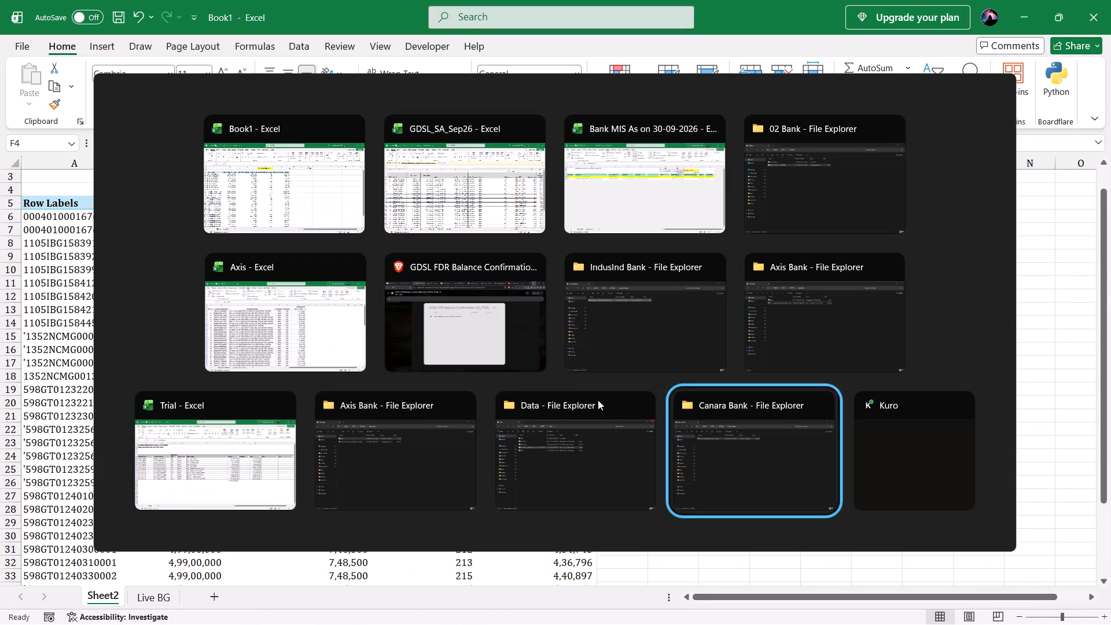